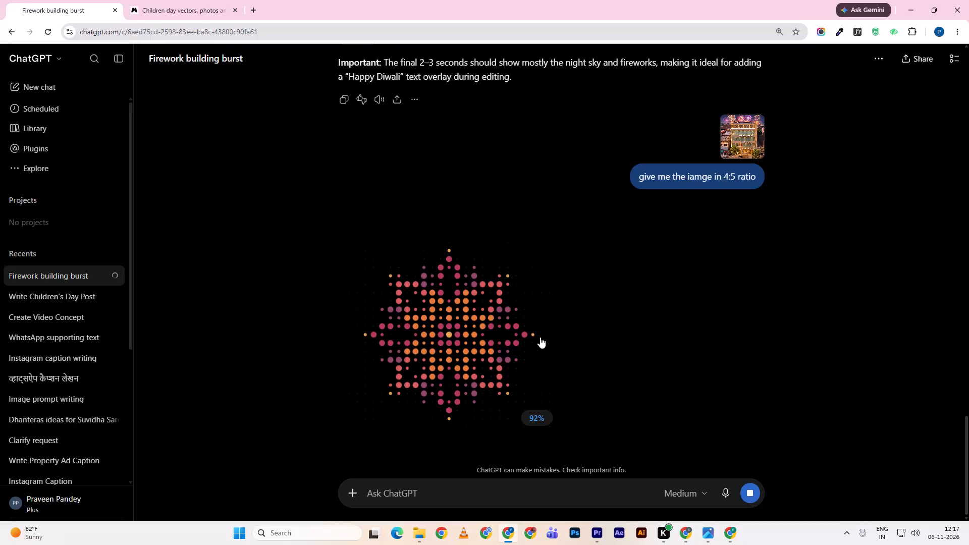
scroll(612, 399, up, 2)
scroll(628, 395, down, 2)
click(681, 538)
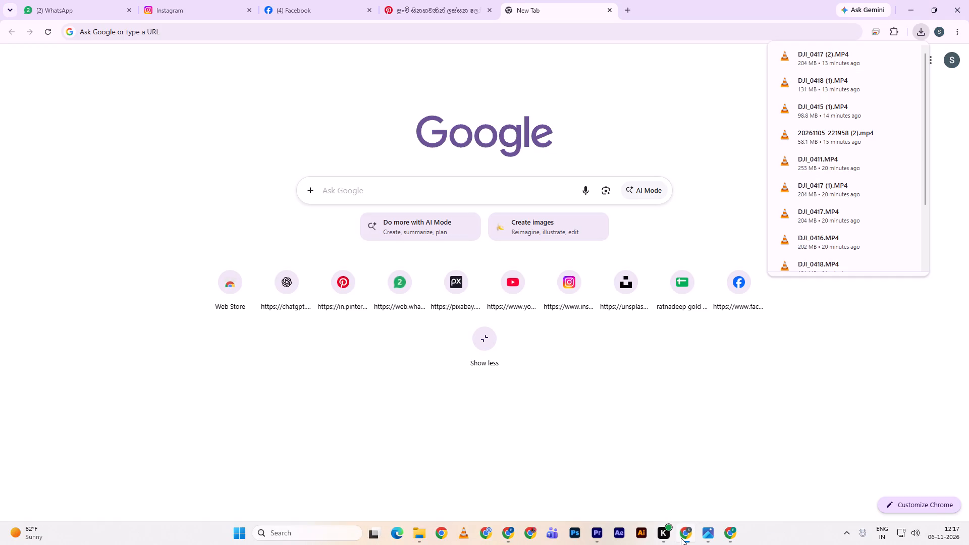
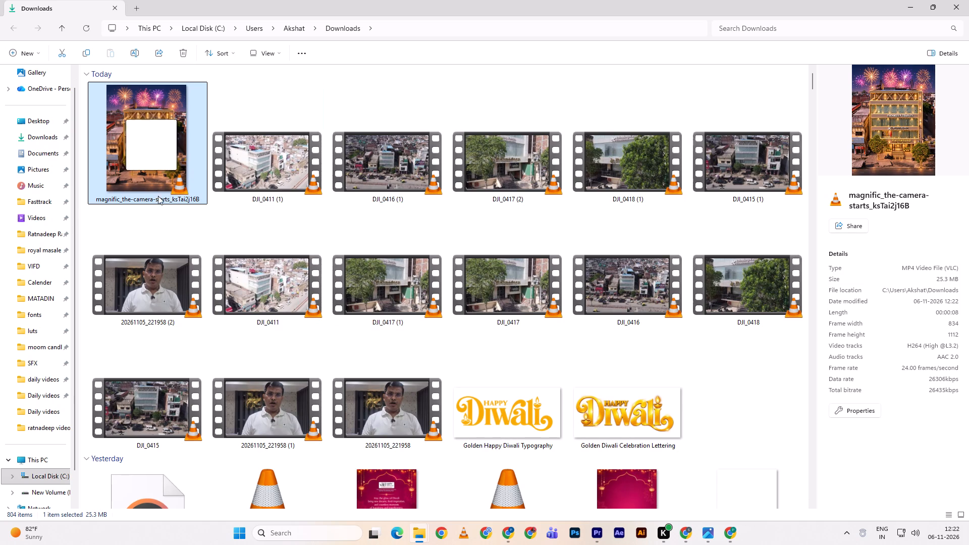
drag(158, 196, 162, 210)
key(alt+Tab)
key(alt+Tab)
key(alt+Tab)
key(alt+Tab)
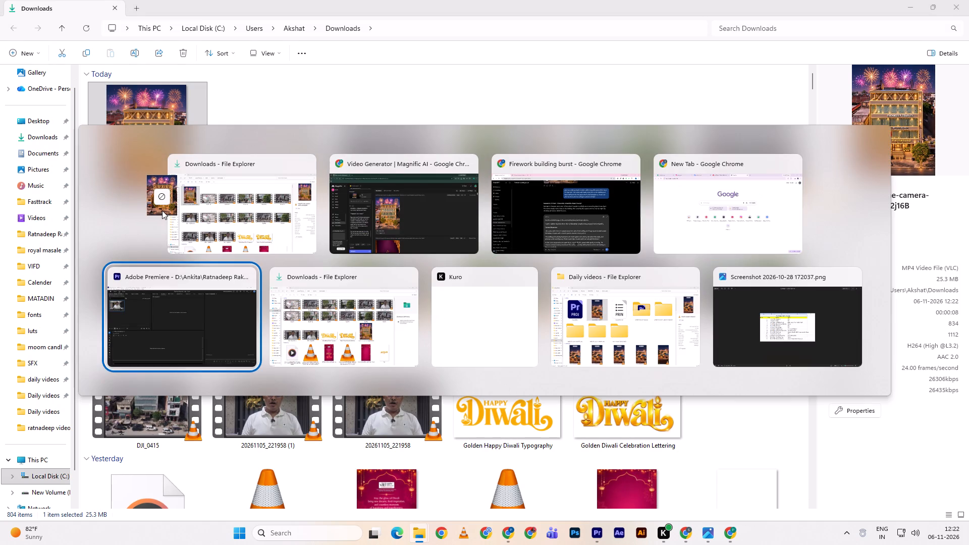
drag(162, 210, 180, 184)
Create a sequence from the speaker clip 20261105_221958 (1) and briefly play its start.
drag(56, 118, 160, 381)
key(space)
key(space)
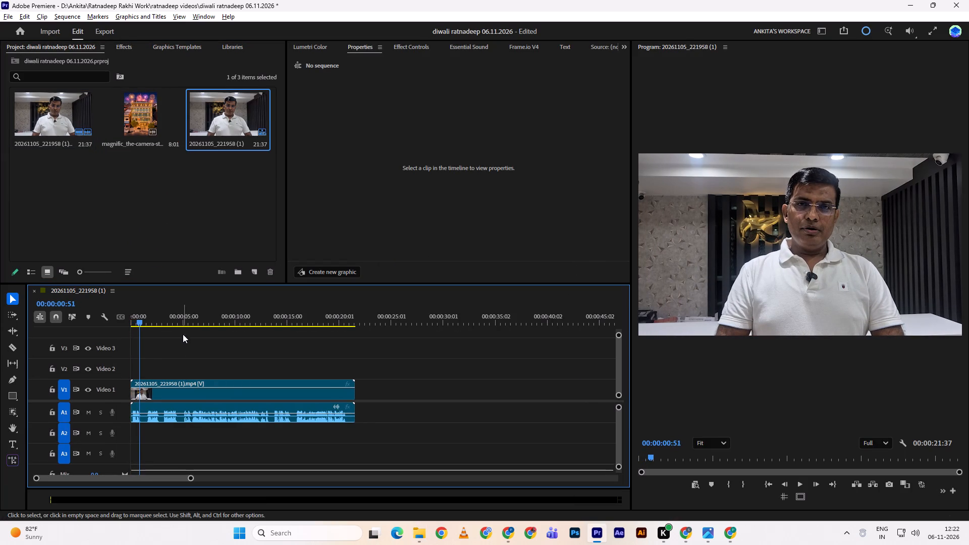
Change the sequence frame size to 1080 horizontal by 1350 vertical and accept deleting the sequence previews.
double_click(61, 14)
click(72, 26)
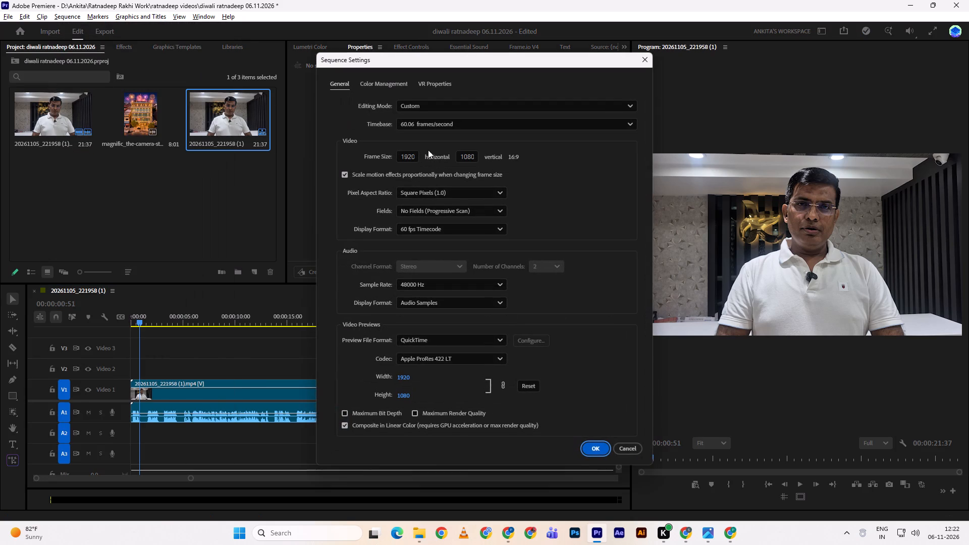
double_click(415, 156)
click(401, 162)
double_click(403, 159)
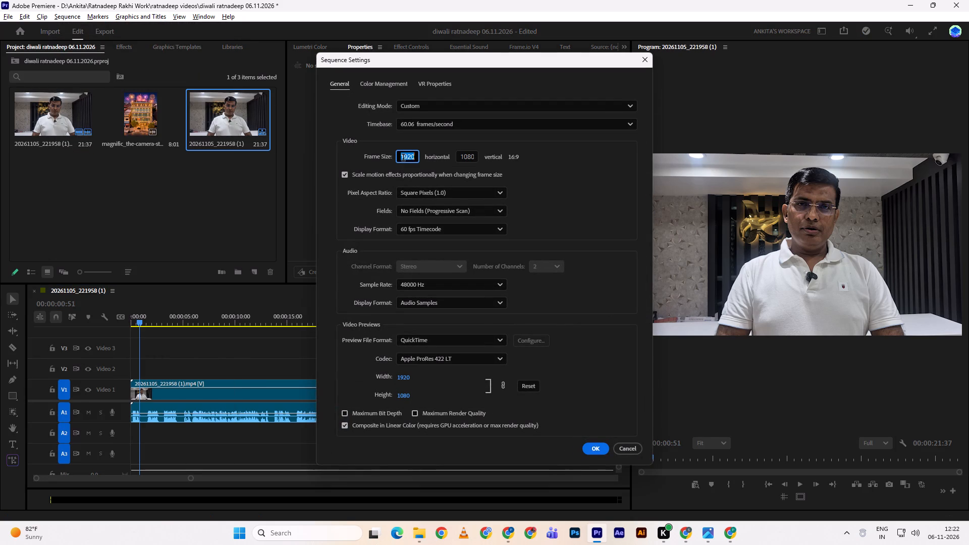
text(1080)
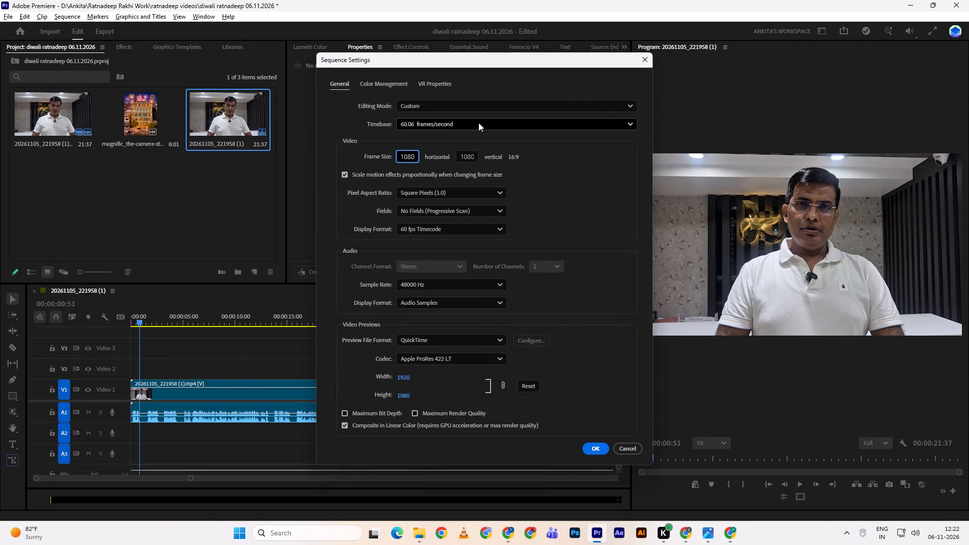
double_click(464, 153)
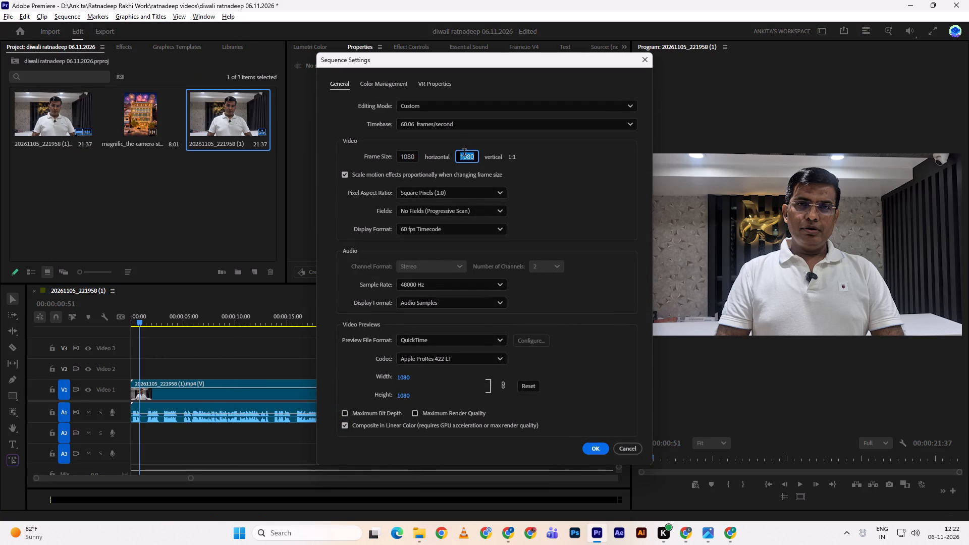
text(13520)
key(BackSpace)
key(BackSpace)
key(BackSpace)
key(BackSpace)
key(BackSpace)
key(BackSpace)
key(BackSpace)
key(BackSpace)
key(BackSpace)
key(BackSpace)
text(1350)
double_click(559, 175)
double_click(604, 455)
click(597, 451)
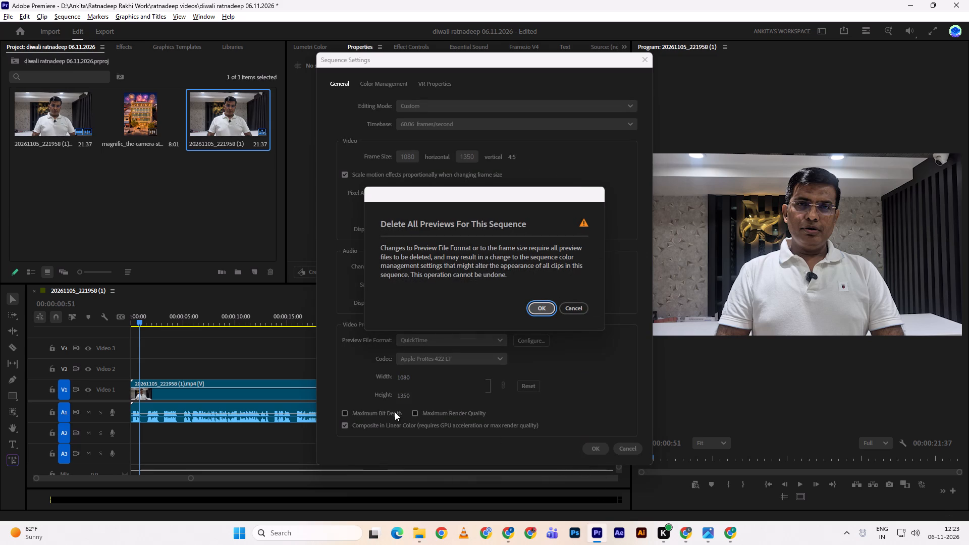
double_click(536, 309)
Play the reframed sequence from the start and shift the speaker clip horizontally to position X 506.
drag(307, 325, 274, 317)
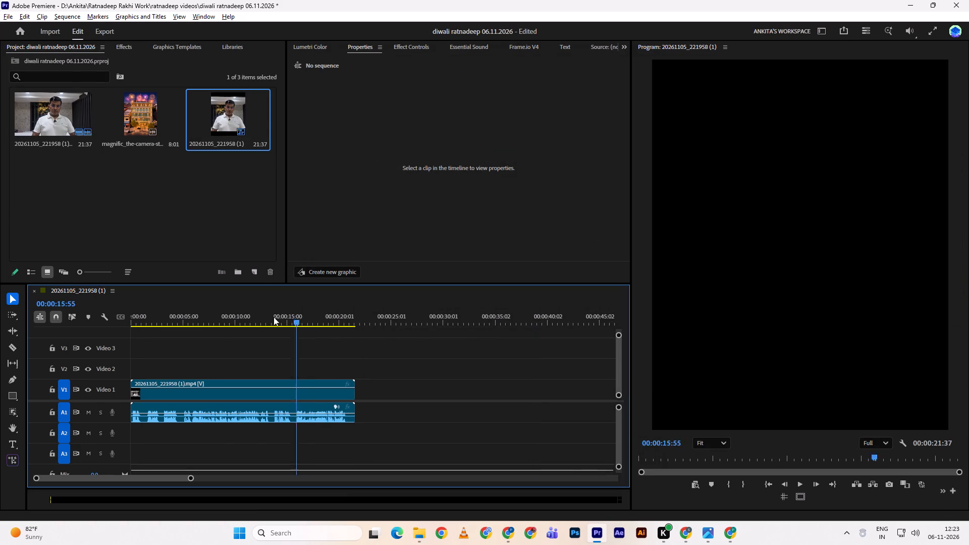
drag(274, 317, 113, 292)
key(space)
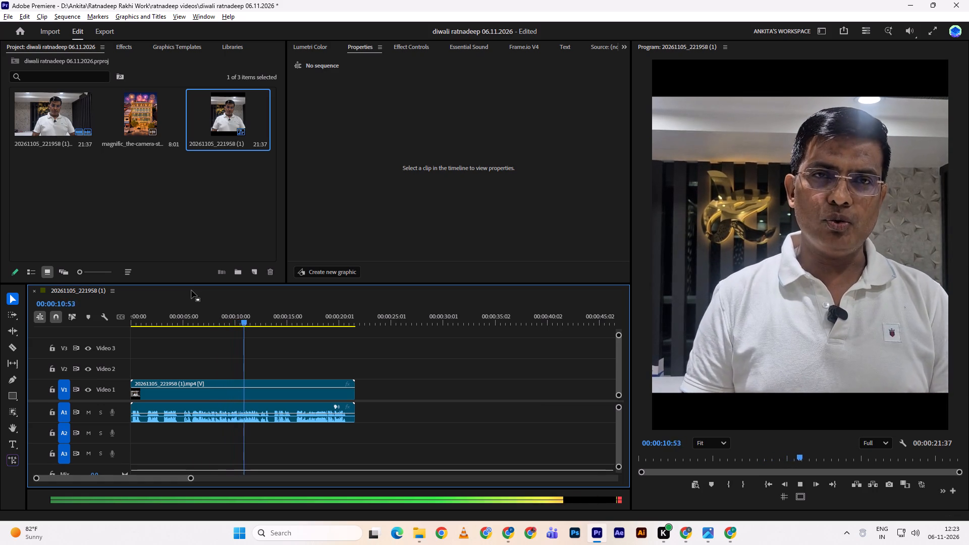
drag(161, 320, 73, 298)
click(73, 298)
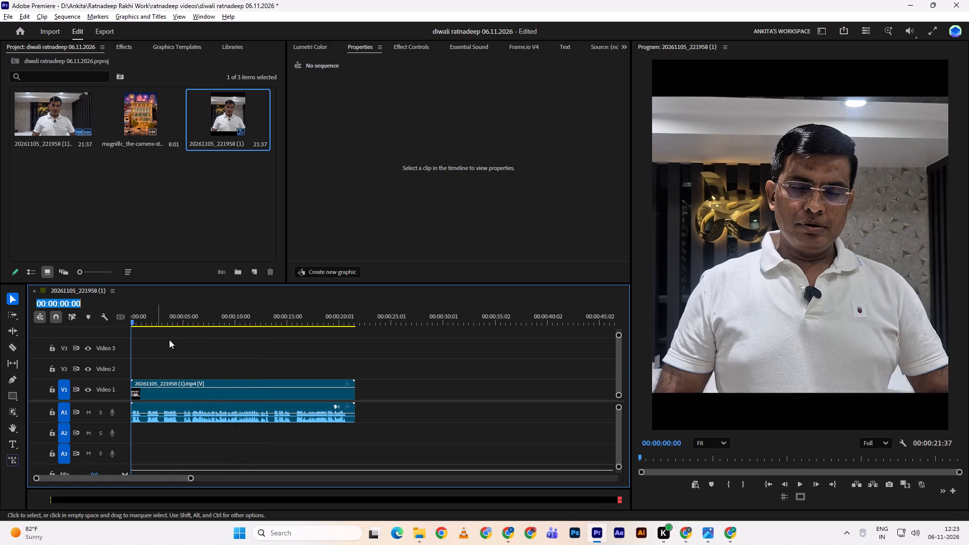
click(205, 394)
drag(438, 120, 438, 119)
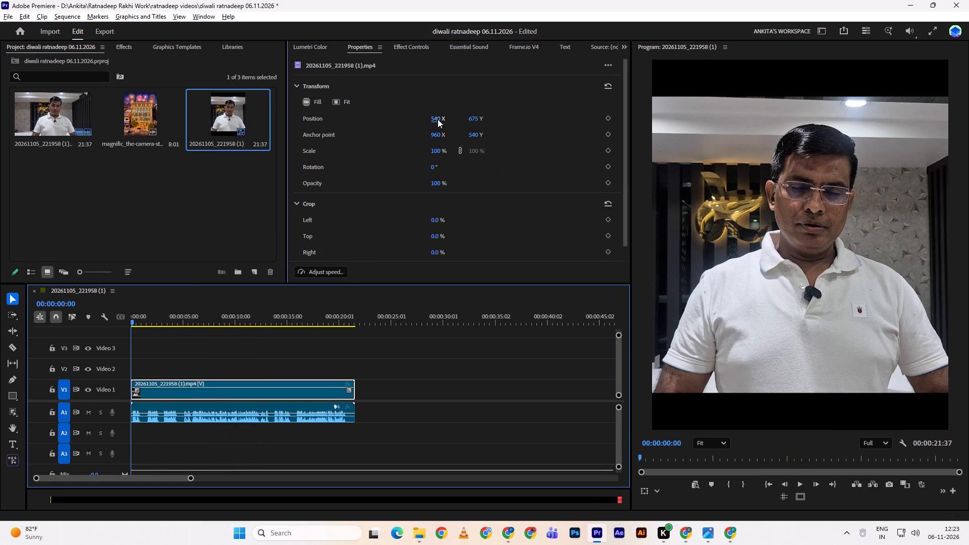
drag(438, 119, 412, 115)
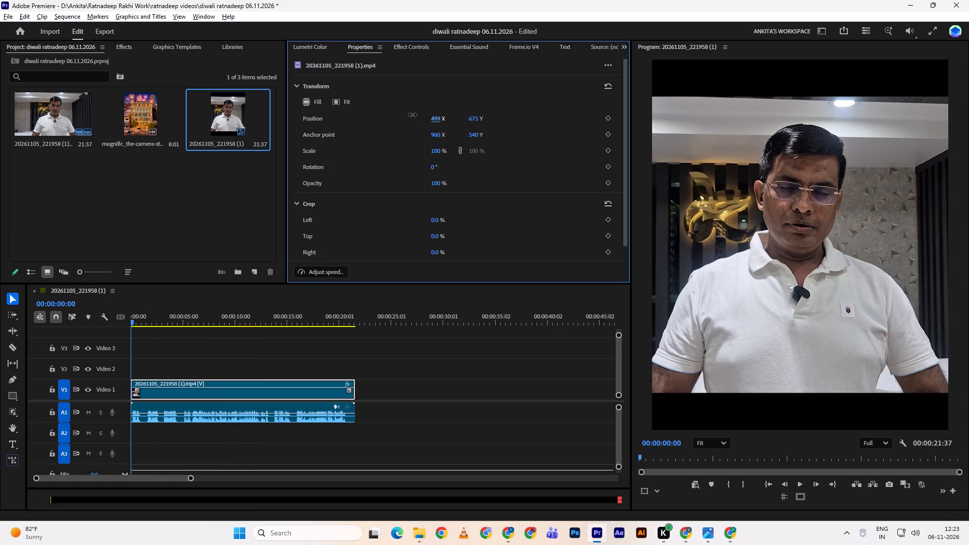
drag(412, 115, 413, 114)
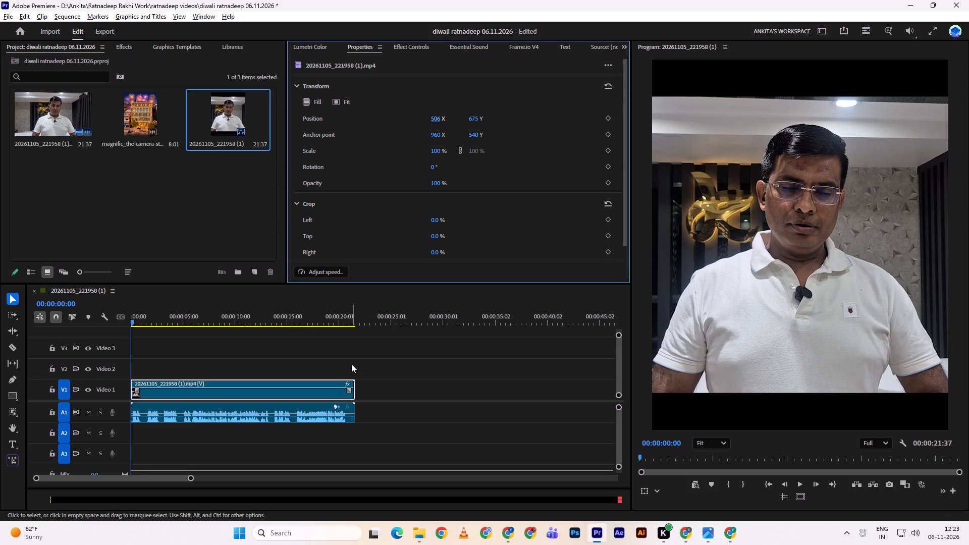
double_click(368, 353)
key(space)
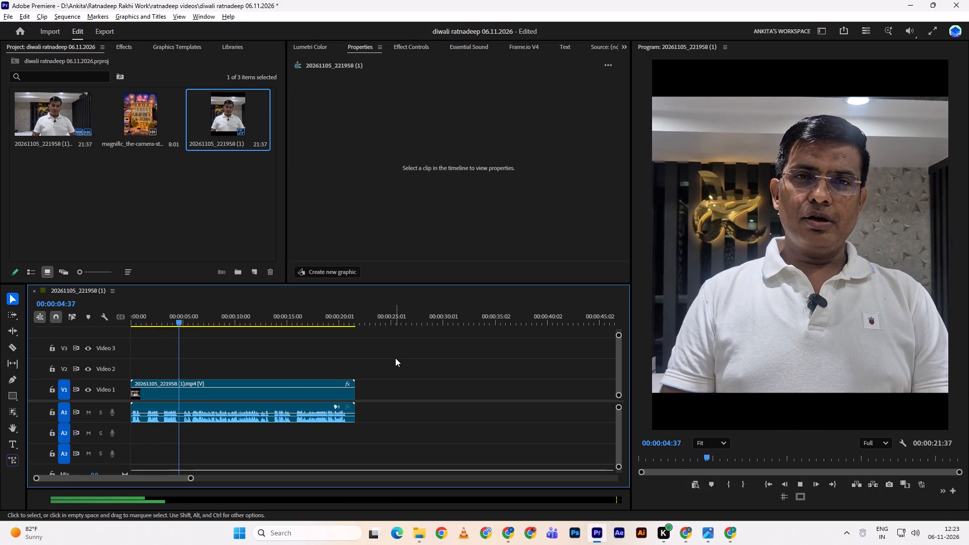
Place the Magnific fireworks clip on Video 1 directly after the speaker clip.
drag(141, 105, 361, 389)
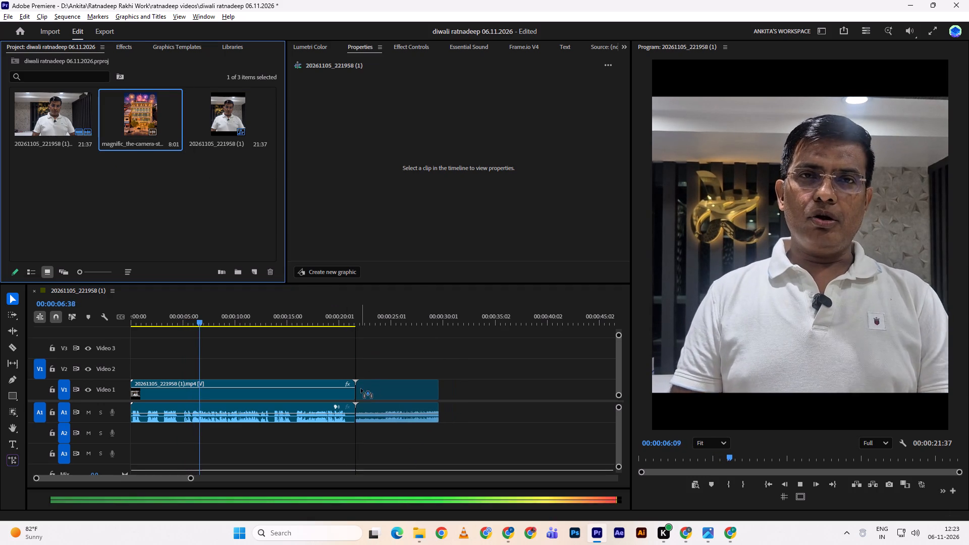
drag(361, 389, 360, 389)
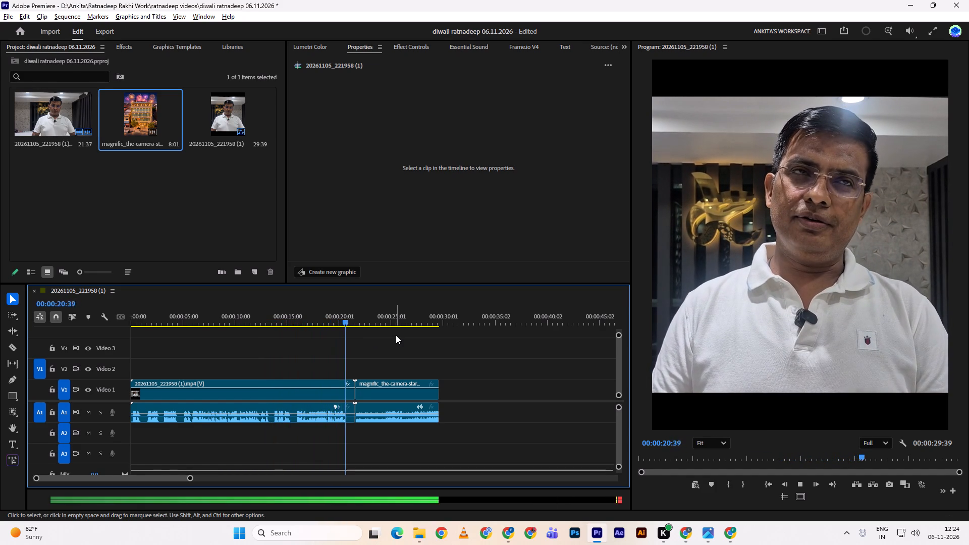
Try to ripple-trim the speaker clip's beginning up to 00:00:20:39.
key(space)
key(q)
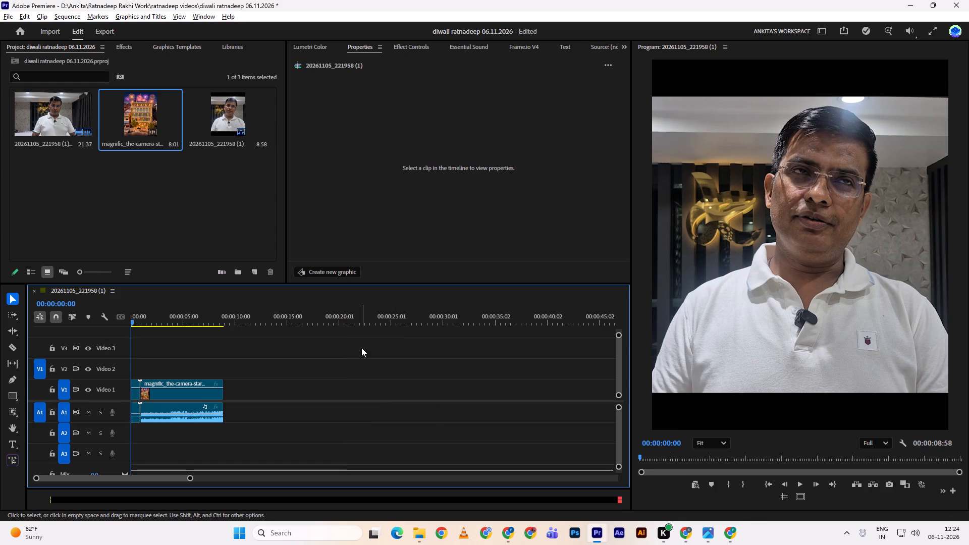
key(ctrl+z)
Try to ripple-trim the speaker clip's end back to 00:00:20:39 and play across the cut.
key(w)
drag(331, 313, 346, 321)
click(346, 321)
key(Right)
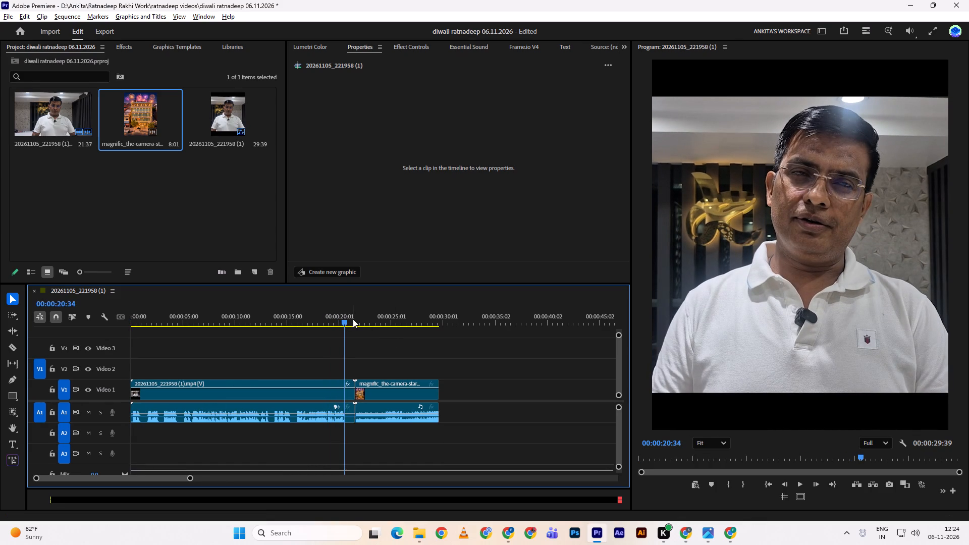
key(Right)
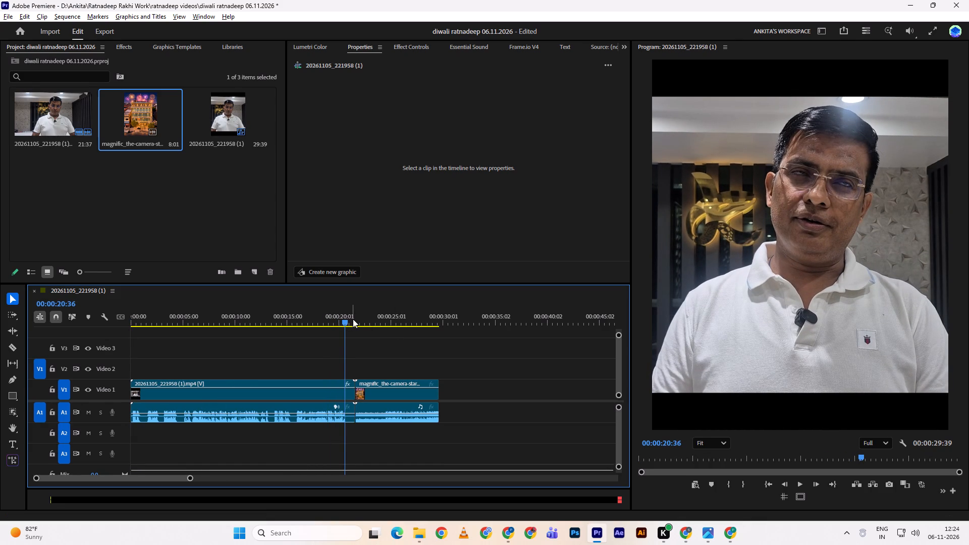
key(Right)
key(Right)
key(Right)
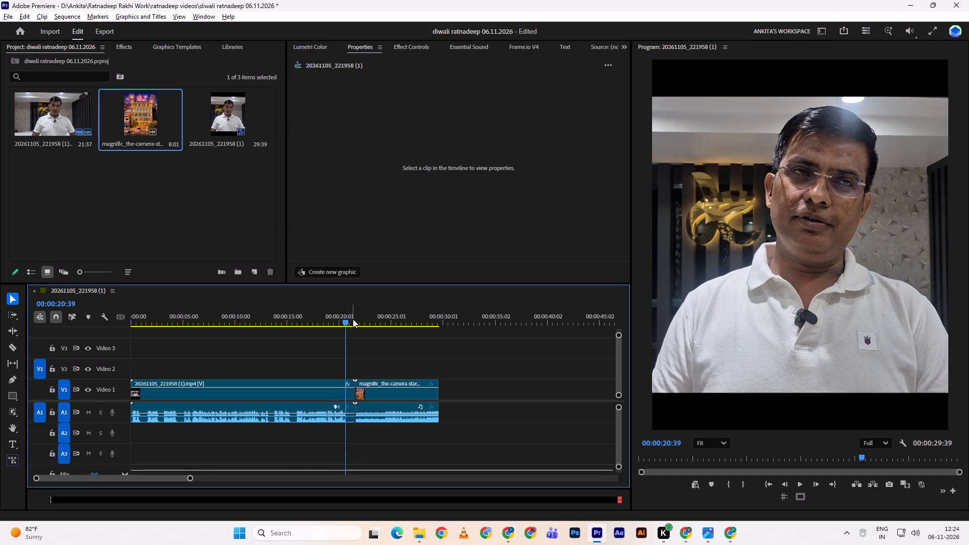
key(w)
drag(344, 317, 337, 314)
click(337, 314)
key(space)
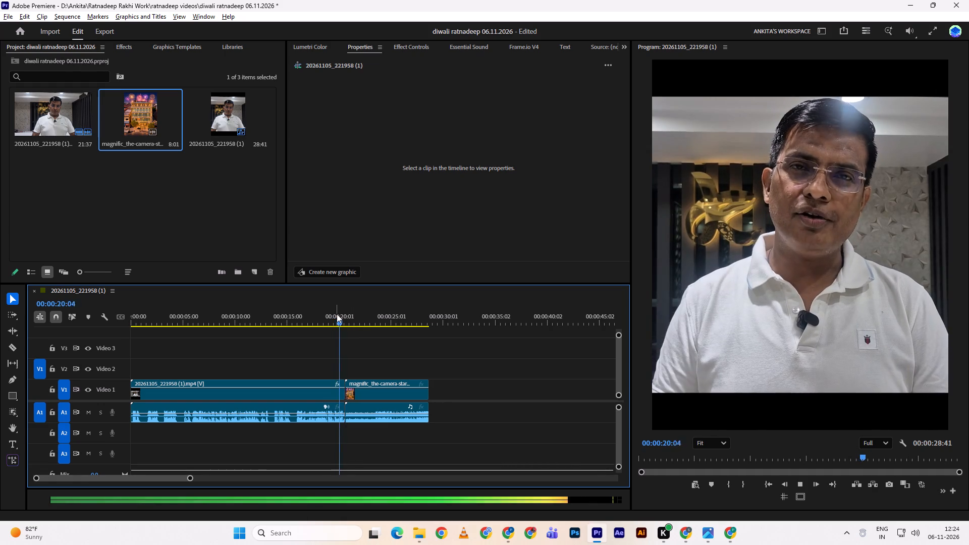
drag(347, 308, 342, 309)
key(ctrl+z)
Ripple-trim the speaker clip's end at 00:00:20:50 and play across the cut into the fireworks clip.
key(space)
key(space)
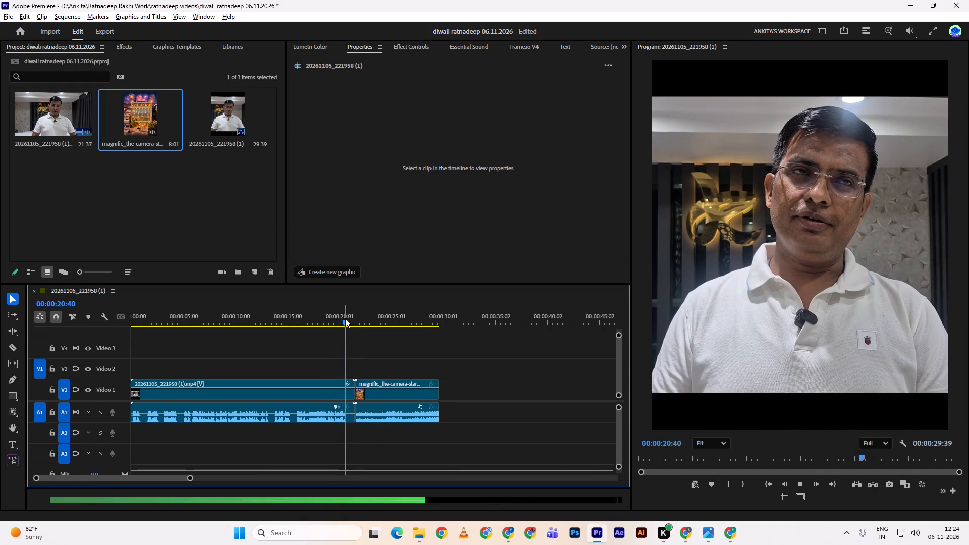
key(space)
key(space)
key(Left)
key(Left)
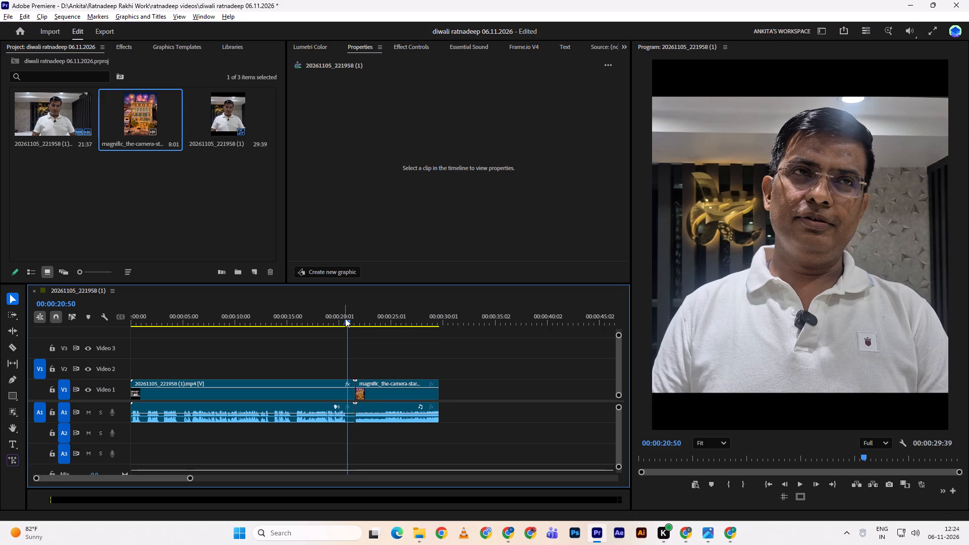
key(w)
drag(345, 323, 334, 322)
key(space)
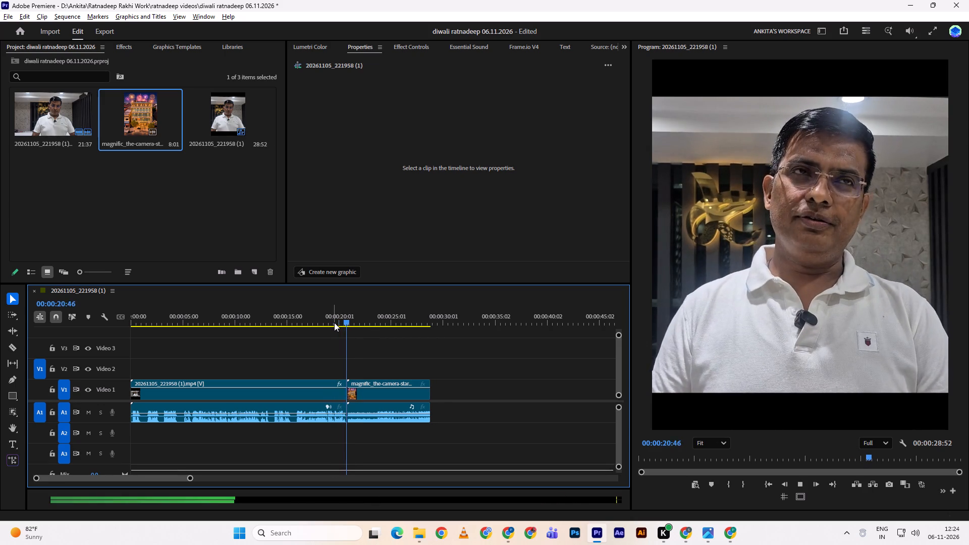
key(space)
Scale the fireworks clip up to 131% so it fills the frame, and play from just before the cut.
click(377, 385)
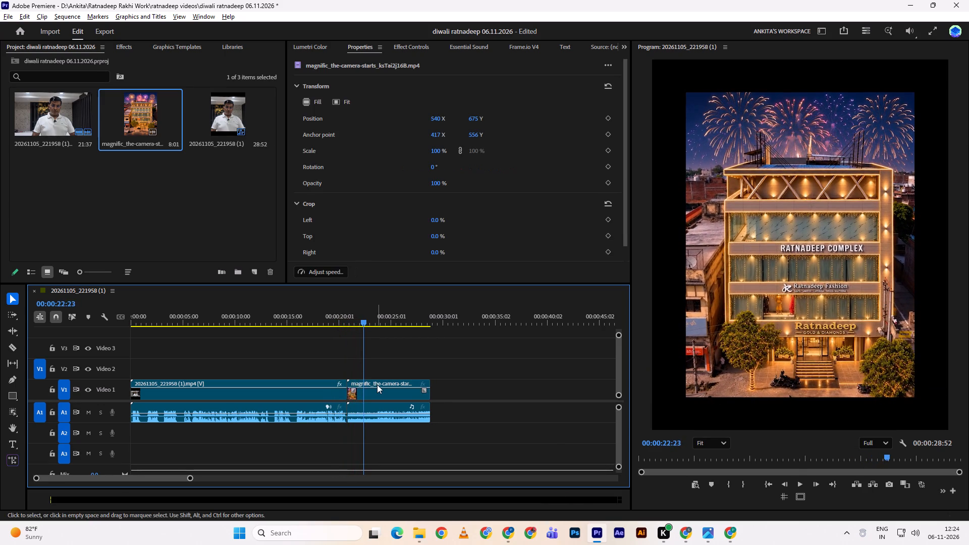
key(f)
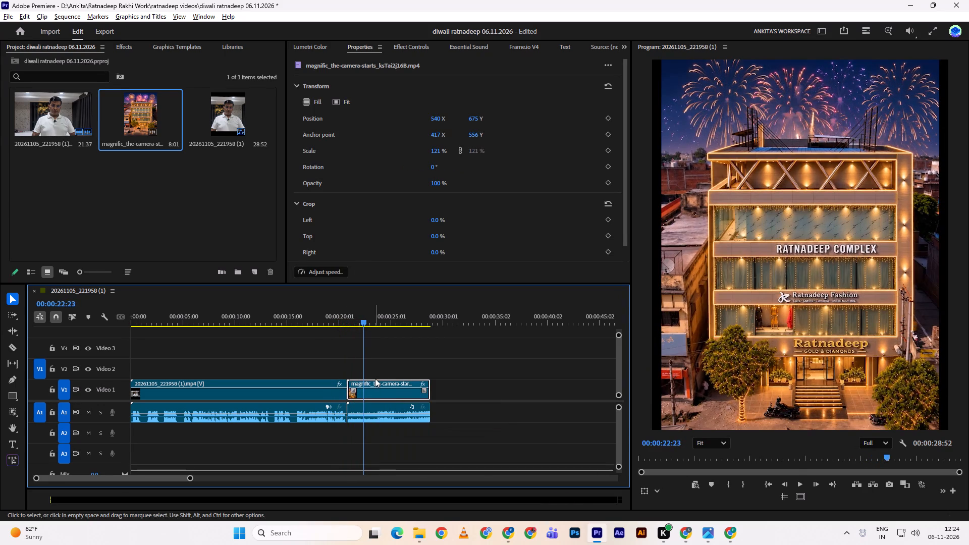
click(437, 149)
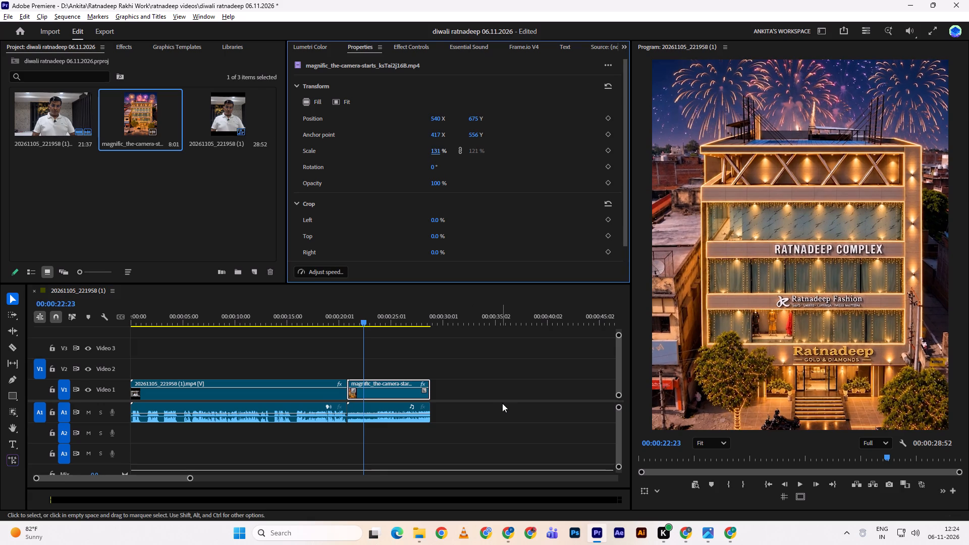
click(502, 403)
drag(352, 316, 336, 309)
click(367, 348)
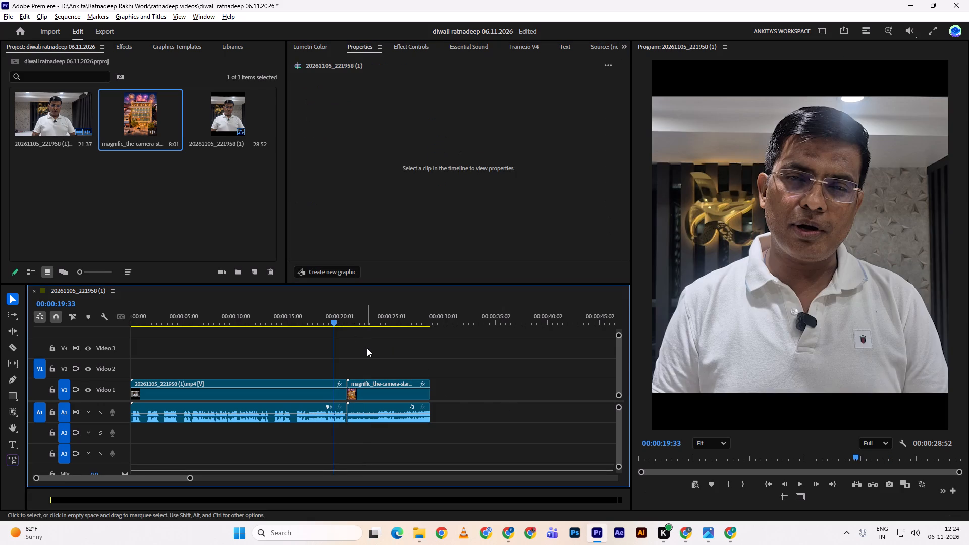
key(space)
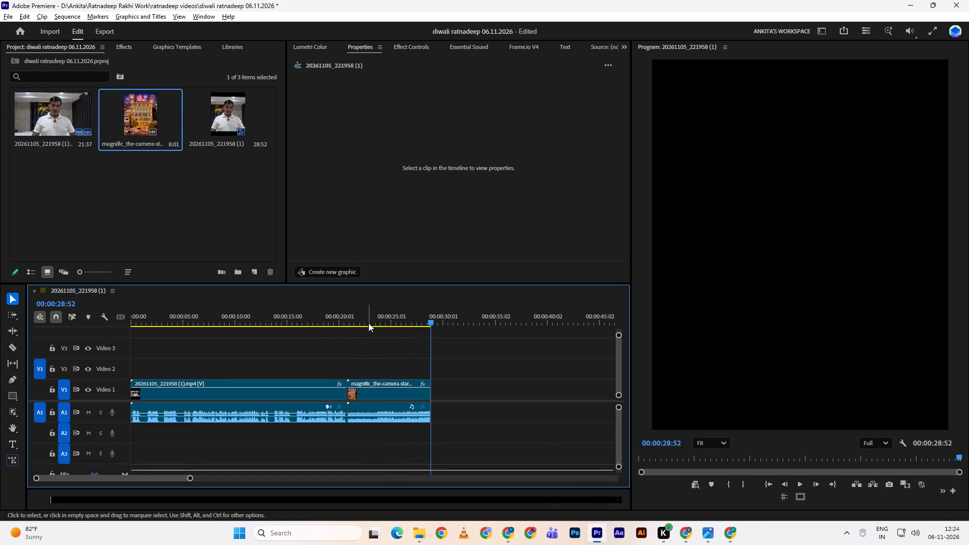
Set the speaker clip's scale to 130% and its X position to 448, and play the sequence from the start.
drag(365, 318, 332, 309)
click(332, 309)
key(space)
key(space)
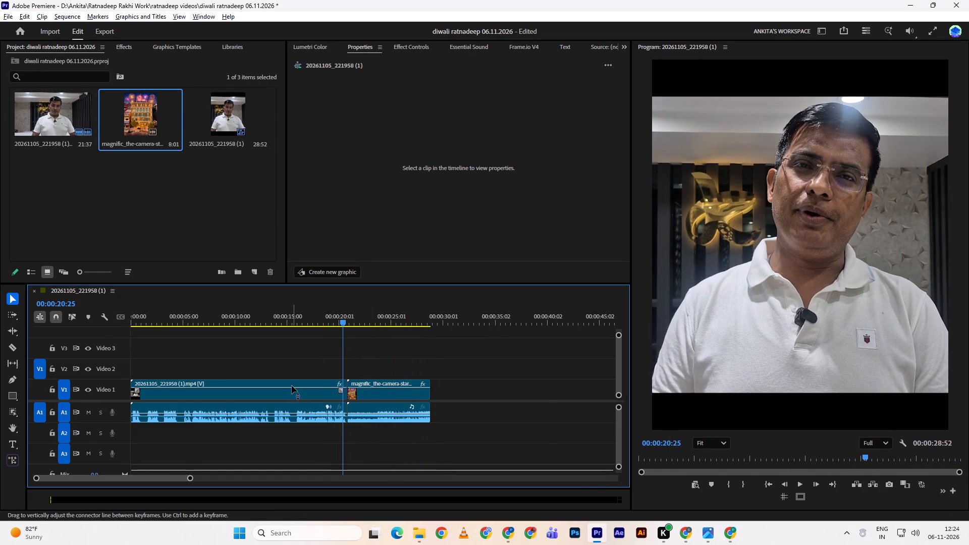
click(292, 386)
drag(435, 150, 439, 148)
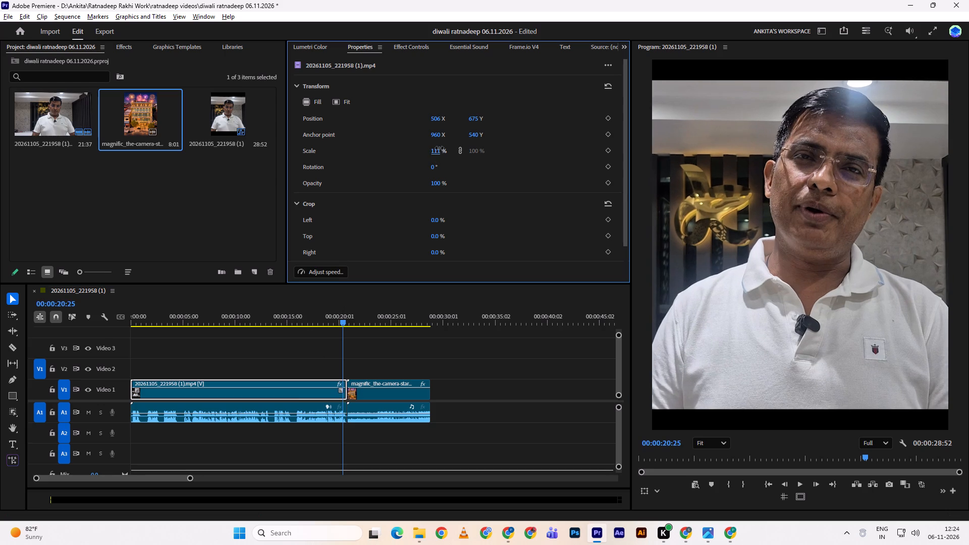
drag(439, 148, 446, 145)
drag(436, 117, 401, 112)
drag(211, 311, 126, 318)
key(space)
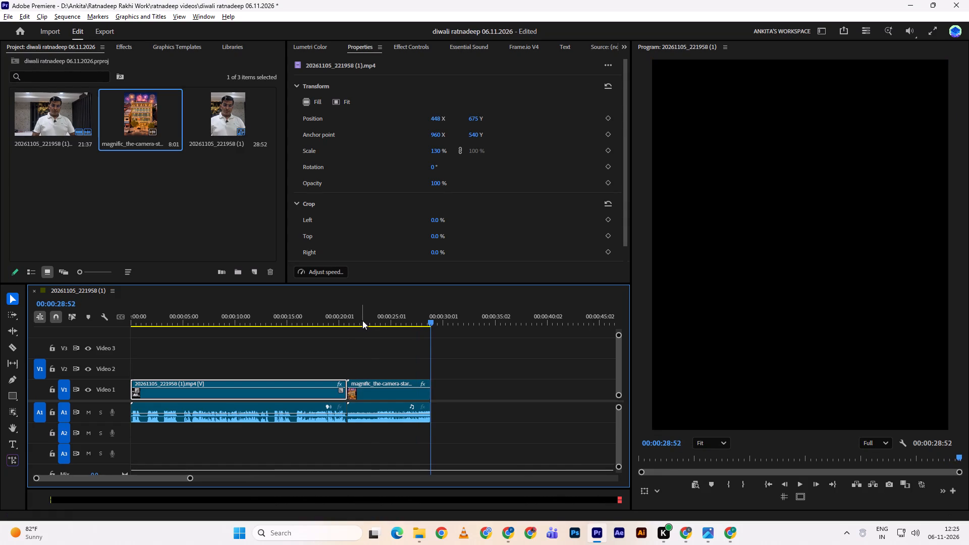
Split the speaker clip at 00:00:00:53 and ripple-trim the beginning of the following segment to remove the pause.
drag(363, 320, 433, 330)
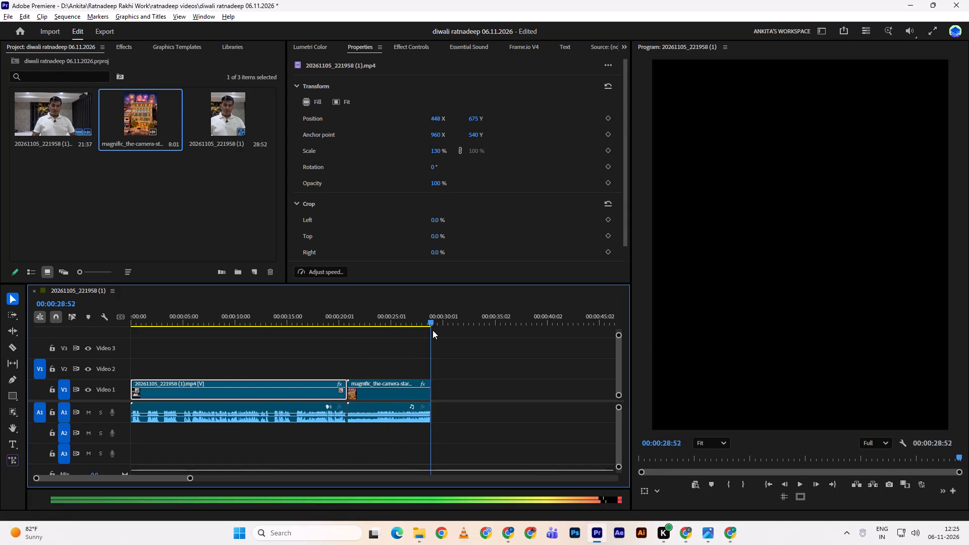
drag(433, 330, 132, 292)
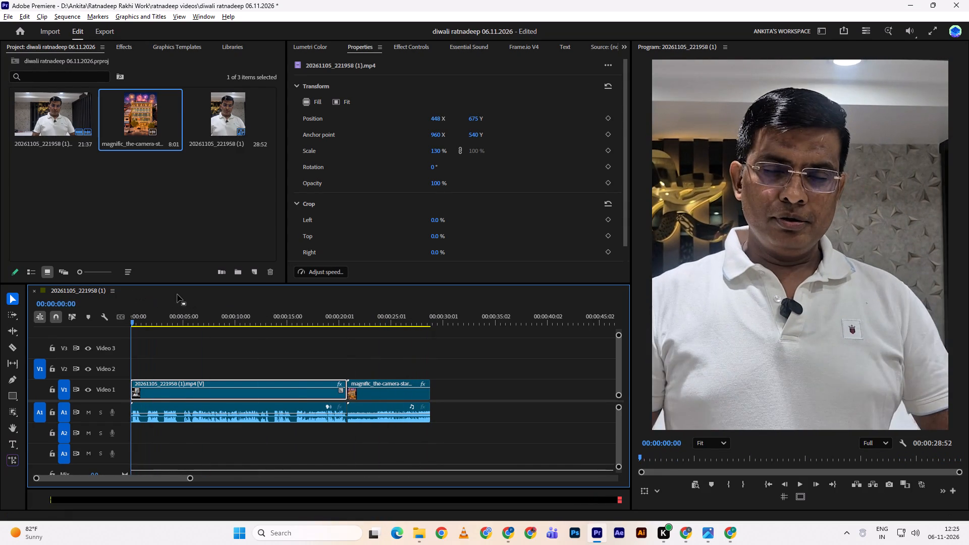
key(space)
key(space)
key(space)
key(space)
alt+scroll(171, 333, up, 5)
scroll(171, 333, up, 11)
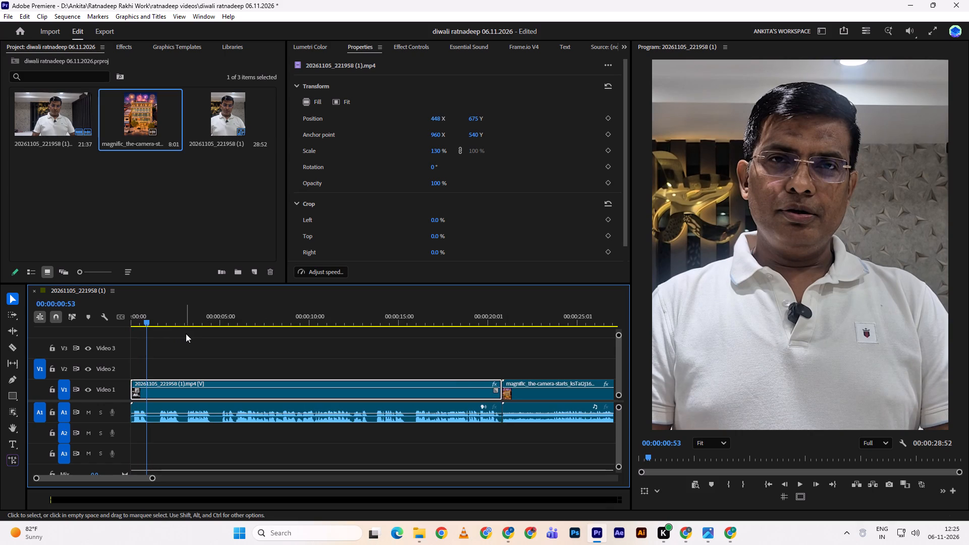
double_click(186, 334)
key(ctrl+k)
key(space)
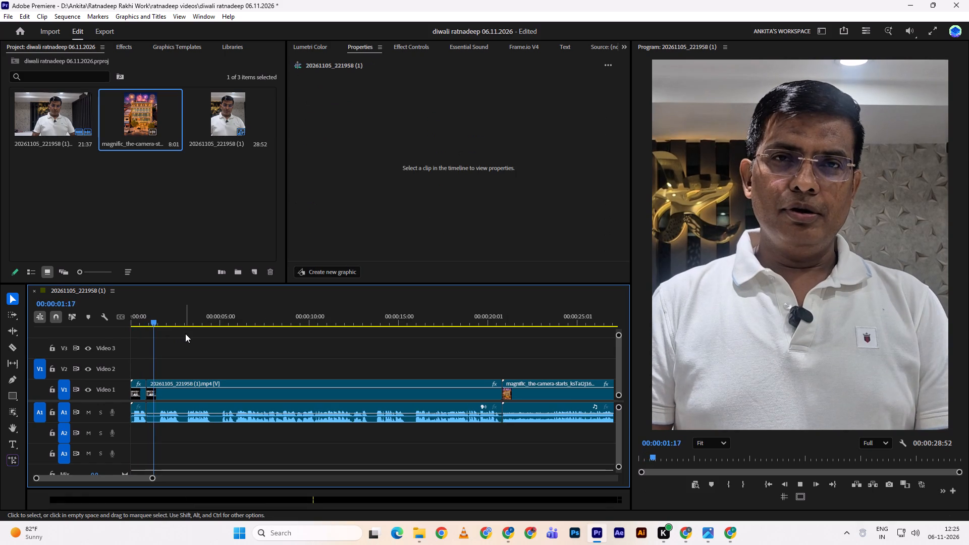
key(space)
key(q)
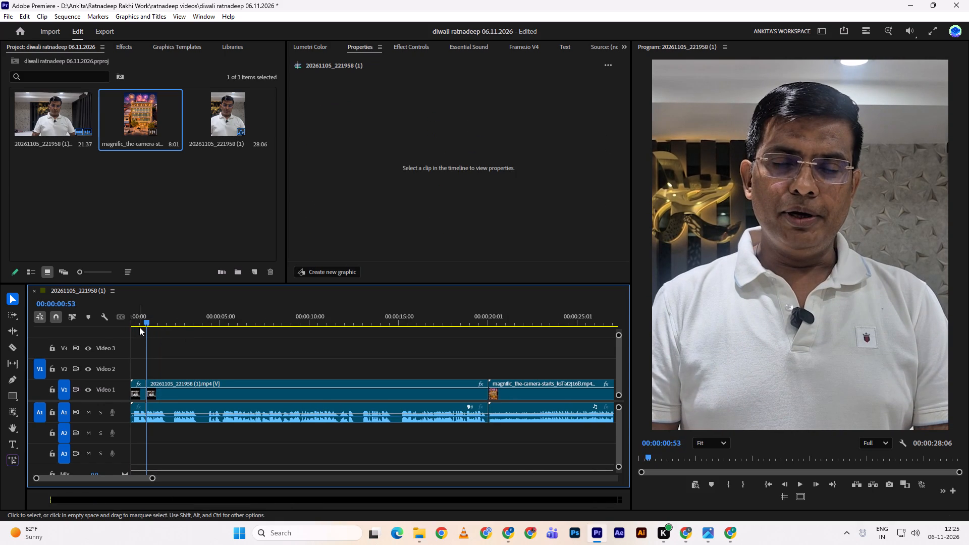
Play through the first cut and split the speaker clip again at 00:00:01:58.
click(138, 316)
key(space)
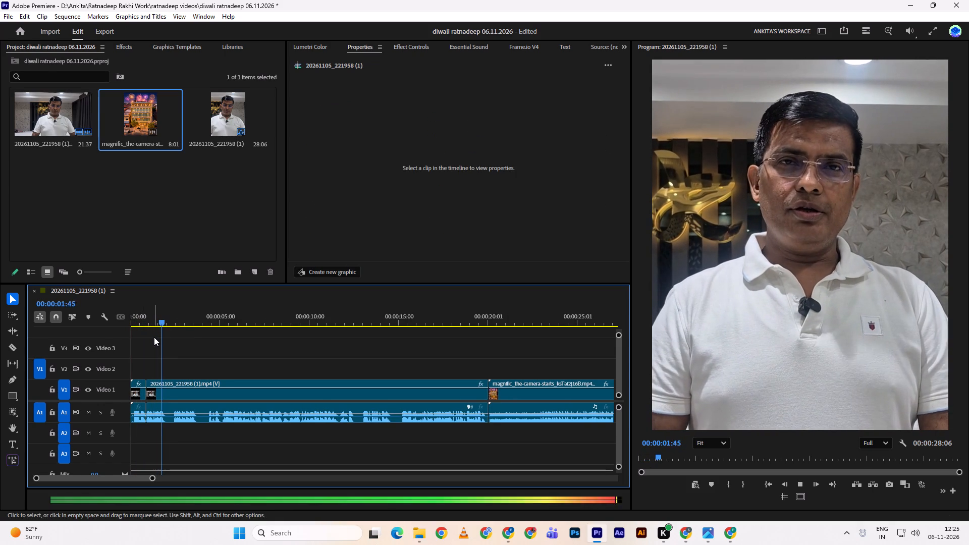
key(space)
key(space)
key(space)
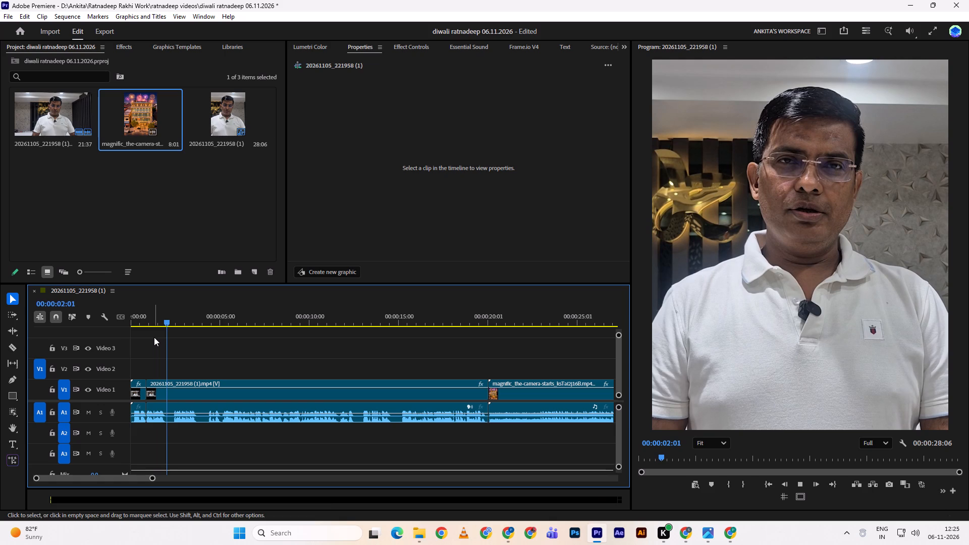
key(Left)
key(Left)
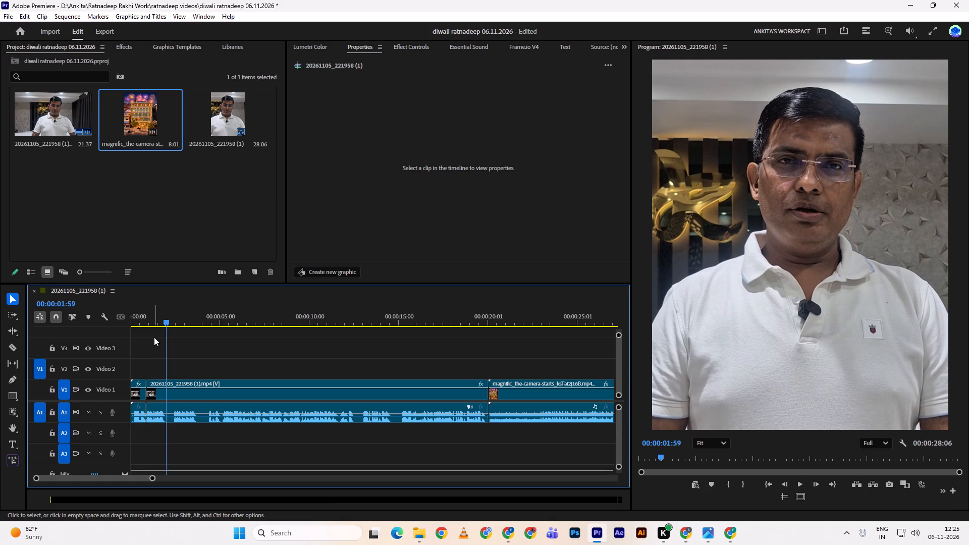
key(Left)
key(ctrl+k)
Ripple-trim the beginning of the speaker segment after 00:00:01:58 up to where he resumes speaking.
key(space)
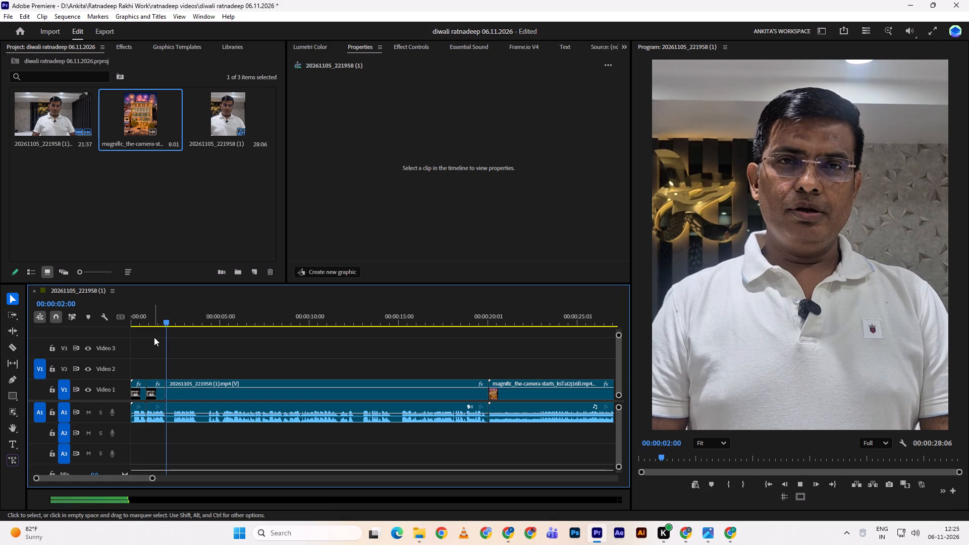
key(space)
key(space)
key(space)
key(Left)
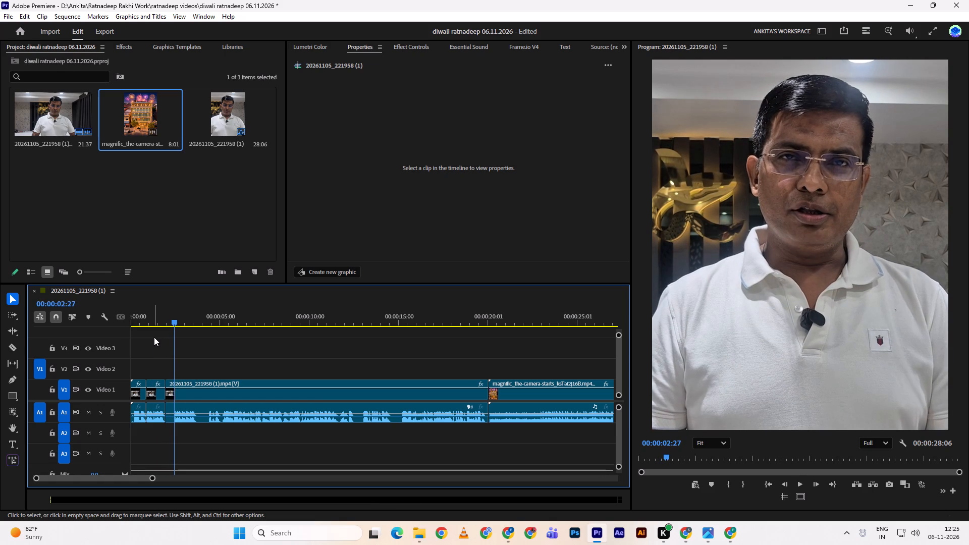
key(Left)
key(Left)
key(Left)
key(q)
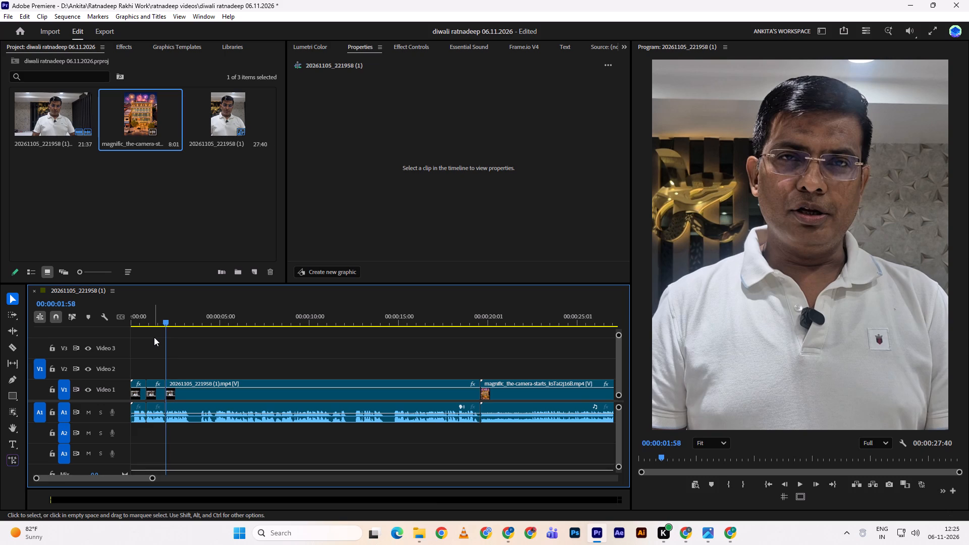
Play across the second cut and split the speaker clip at the pause at 00:00:03:19.
drag(163, 320, 150, 321)
click(150, 321)
key(space)
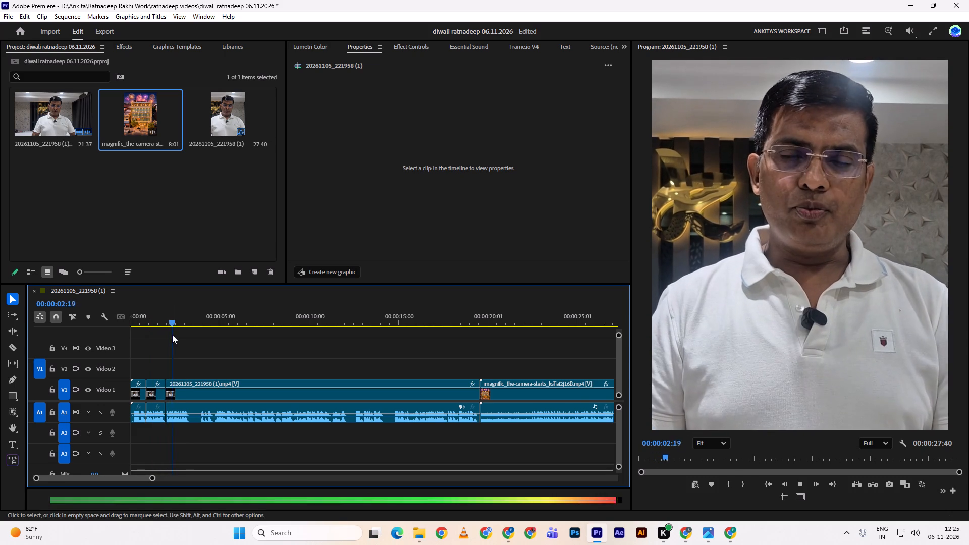
key(space)
key(space)
key(space)
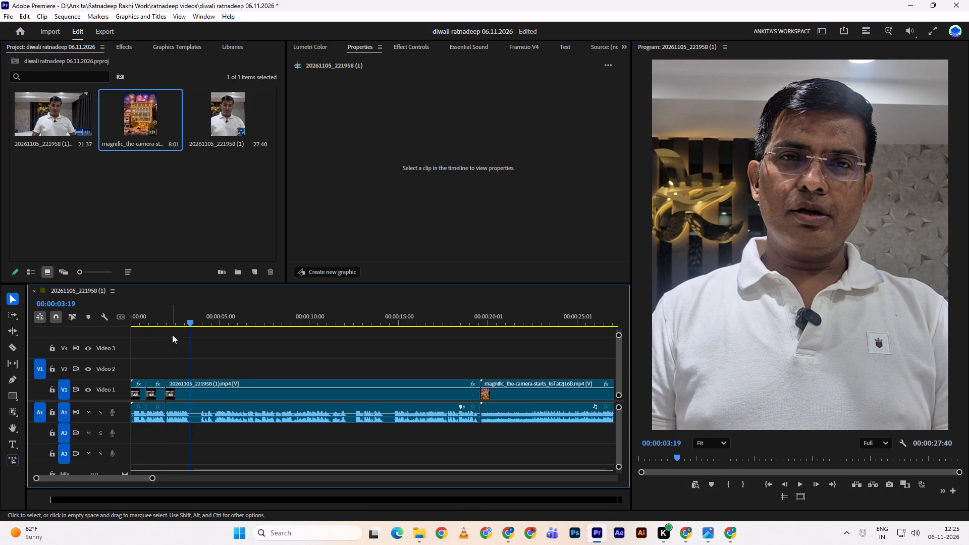
key(super+k)
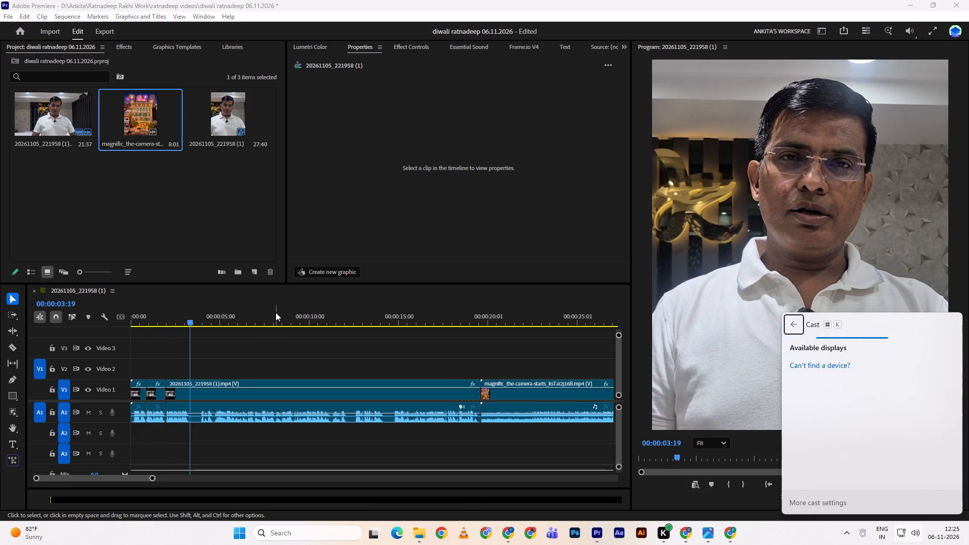
click(267, 329)
key(super+k)
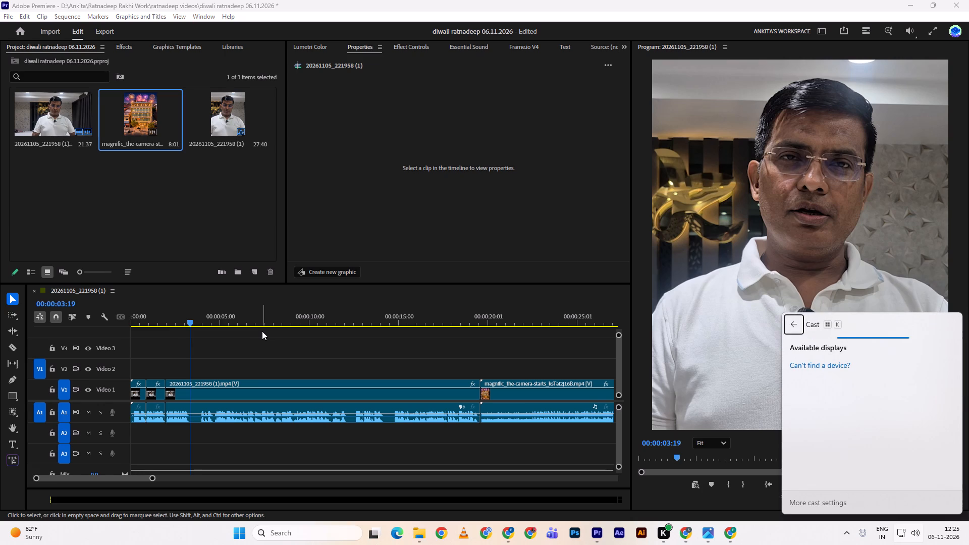
click(258, 351)
key(ctrl+k)
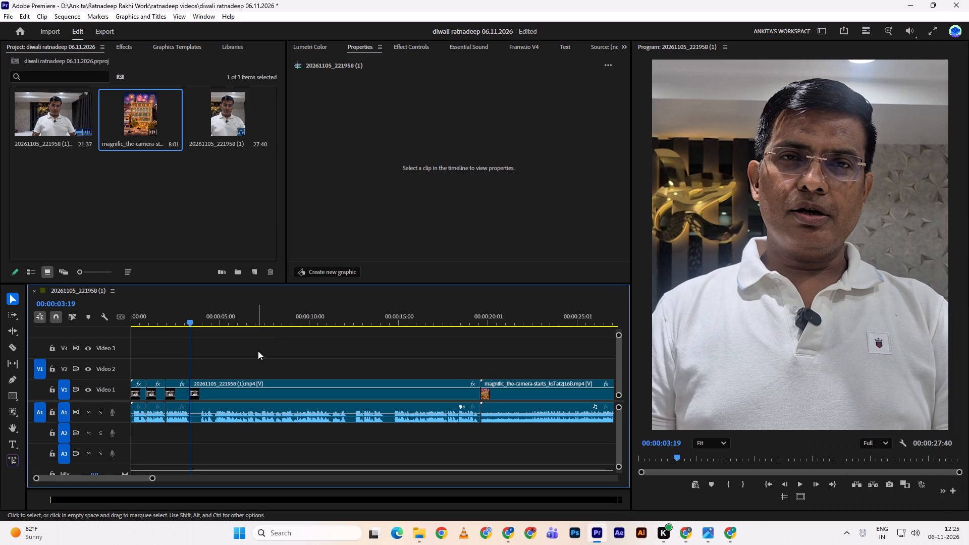
Ripple-trim the beginning of the speaker segment after 00:00:03:19 up to 00:00:03:56.
key(space)
key(space)
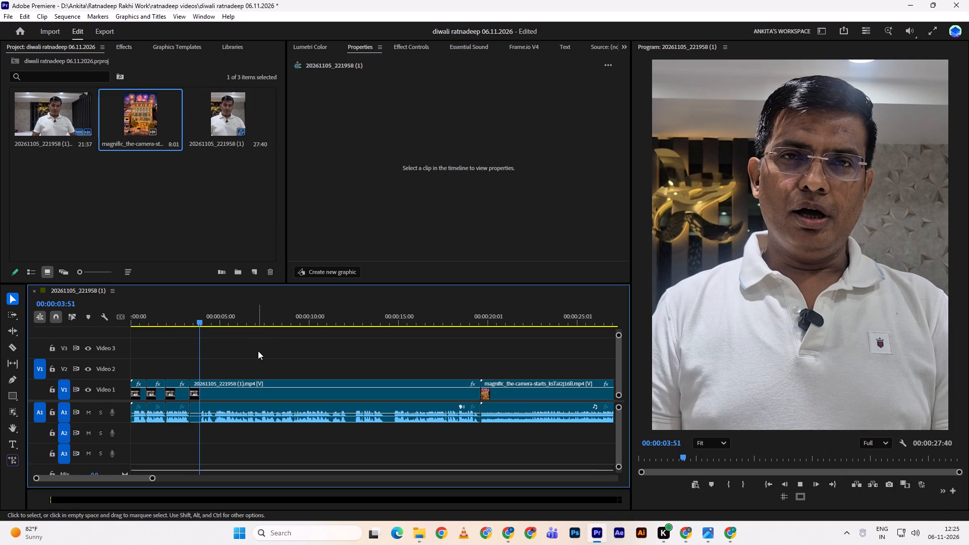
key(Right)
key(Right)
key(Right)
key(Right)
key(Right)
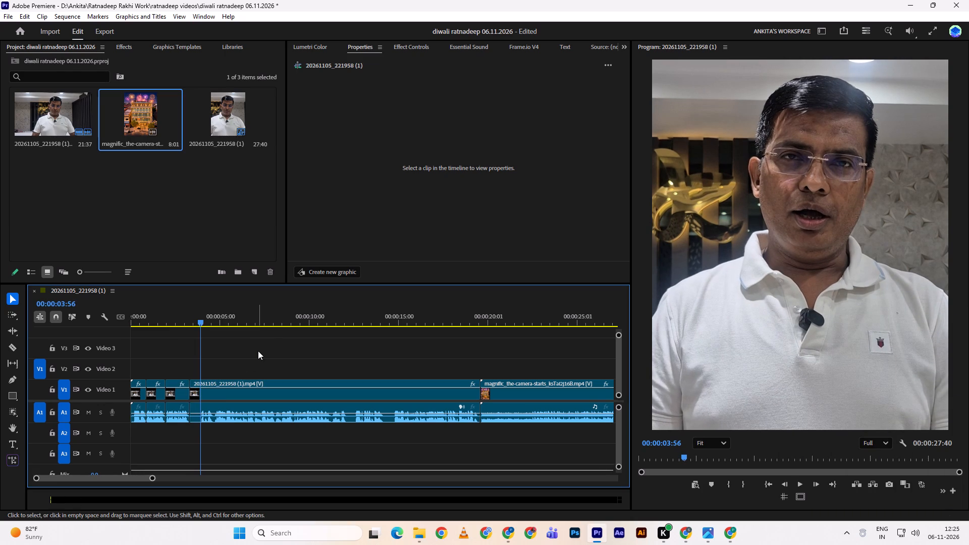
key(q)
Ripple-trim the end of the preceding speaker segment back to 00:00:03:13.
key(Left)
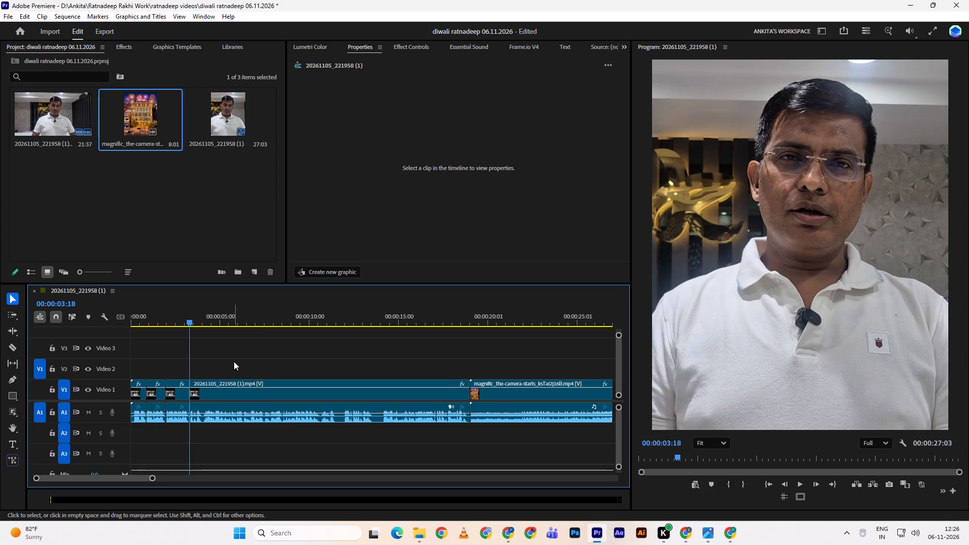
key(Left)
key(Left)
key(Left)
key(Left)
key(Left)
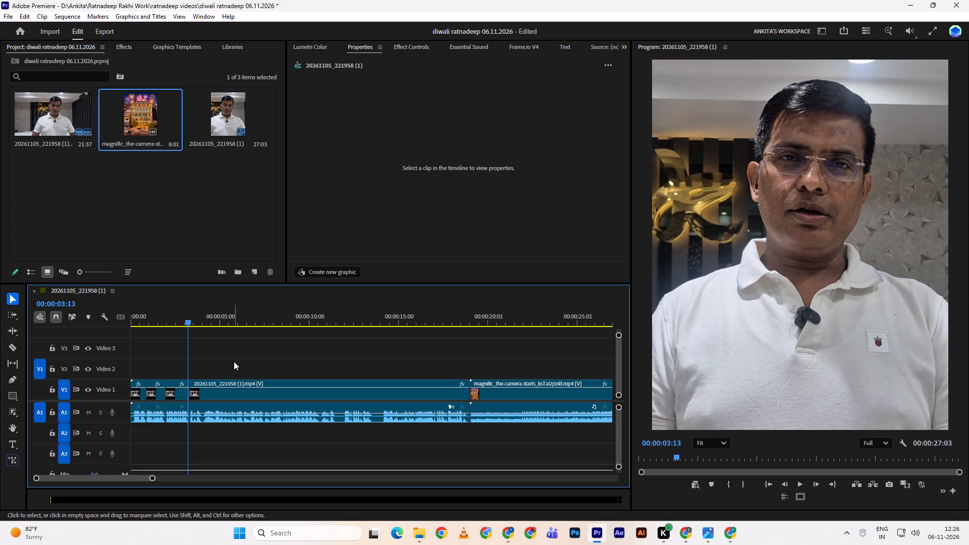
key(w)
Split the speaker clip at 00:00:11:21 and ripple-trim the beginning of the following segment to remove the pause.
drag(186, 322, 181, 322)
key(space)
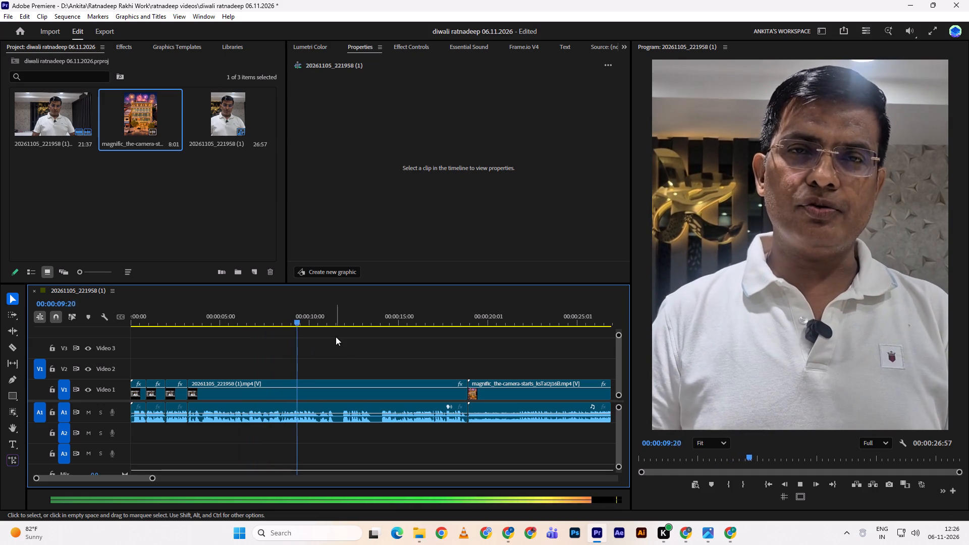
key(space)
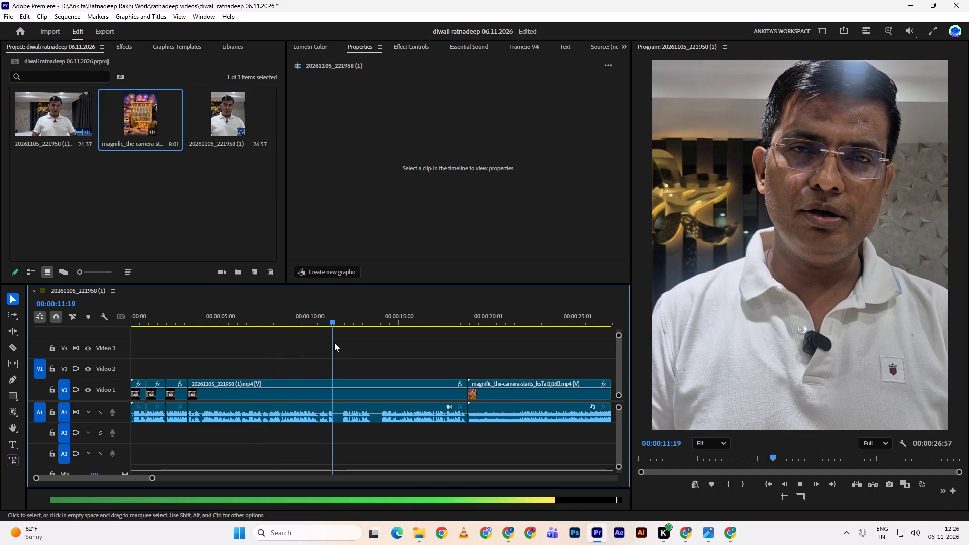
key(ctrl+k)
key(space)
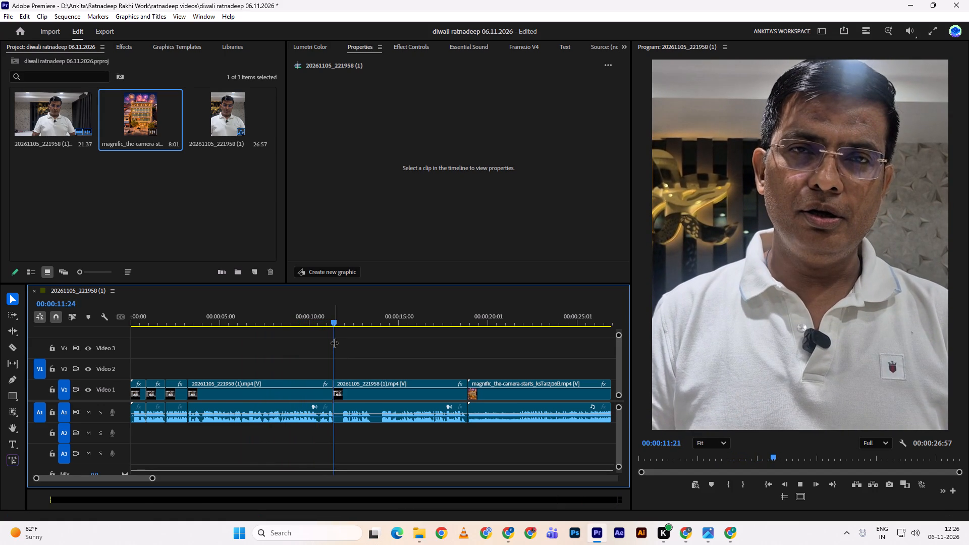
key(space)
key(space)
key(space)
key(Left)
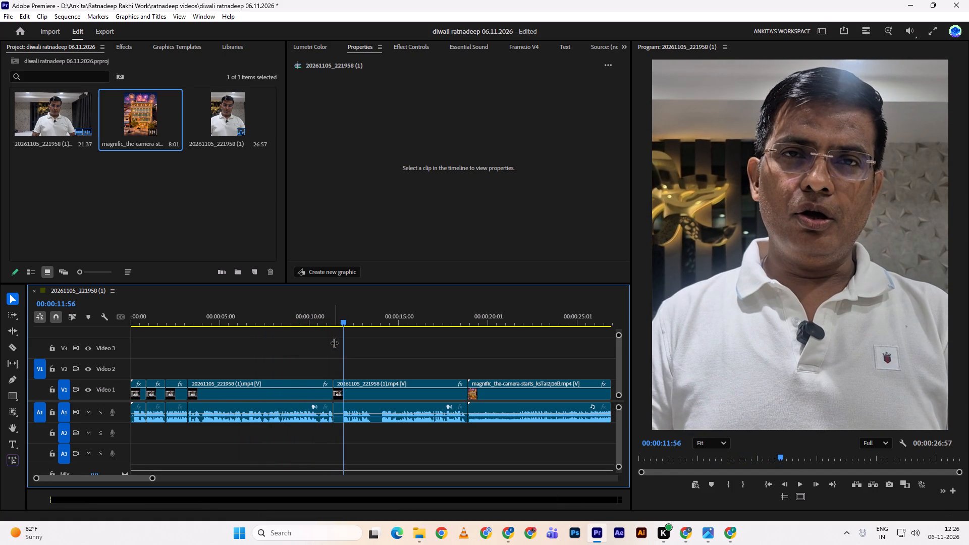
key(Left)
key(q)
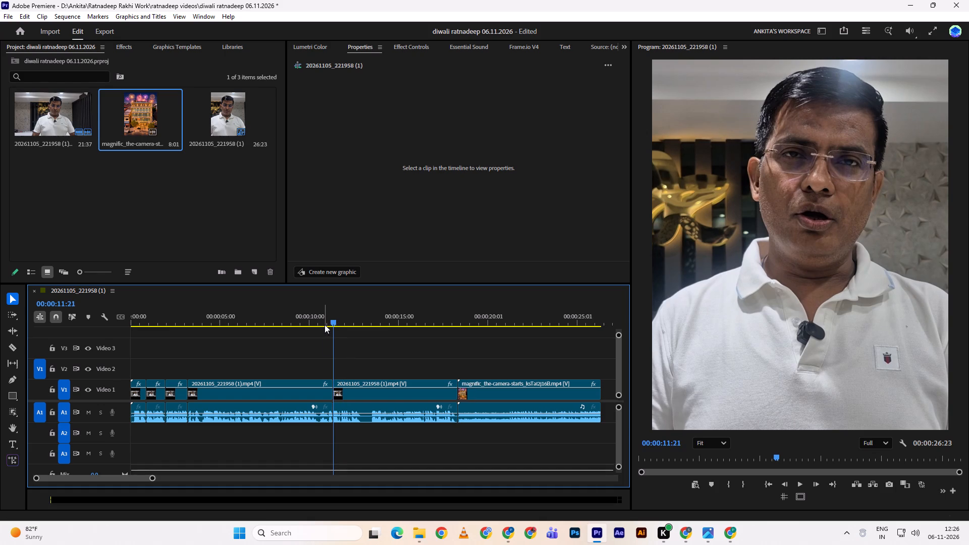
Play back the trimmed speaker segments to check how the cuts flow.
drag(325, 324, 320, 324)
key(space)
drag(327, 308, 260, 324)
key(space)
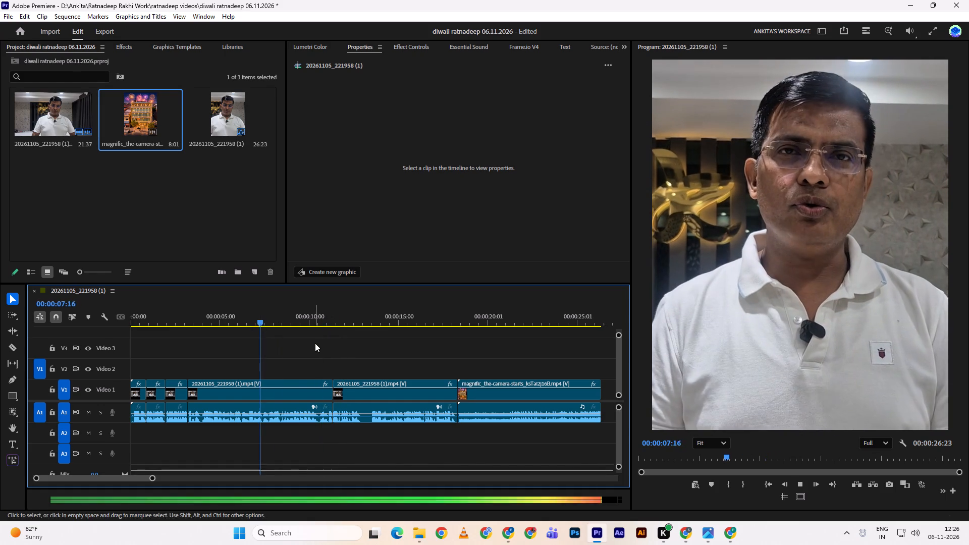
drag(277, 312, 159, 320)
key(space)
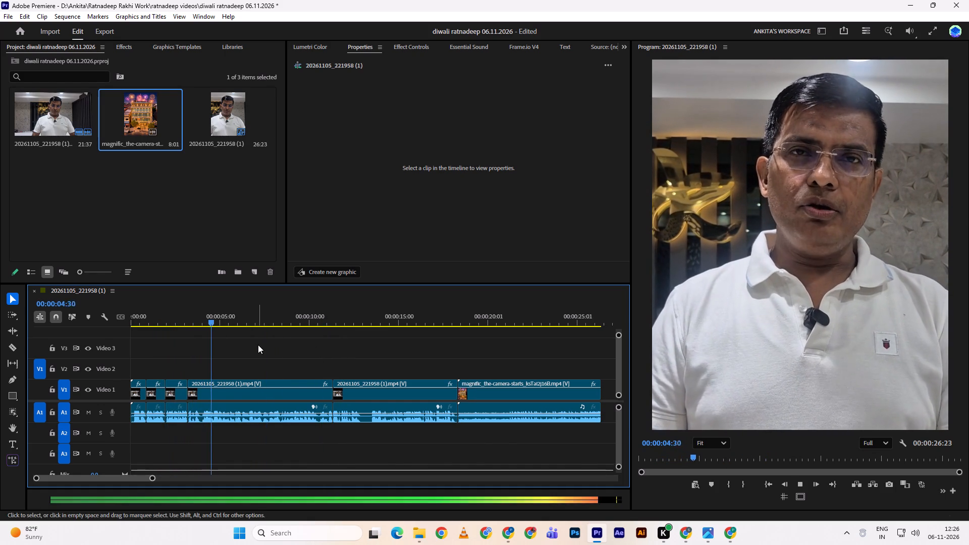
Play back the speaker footage from about 00:00:03:05 to 00:00:13:07 to check the cuts and find the next pause.
click(189, 317)
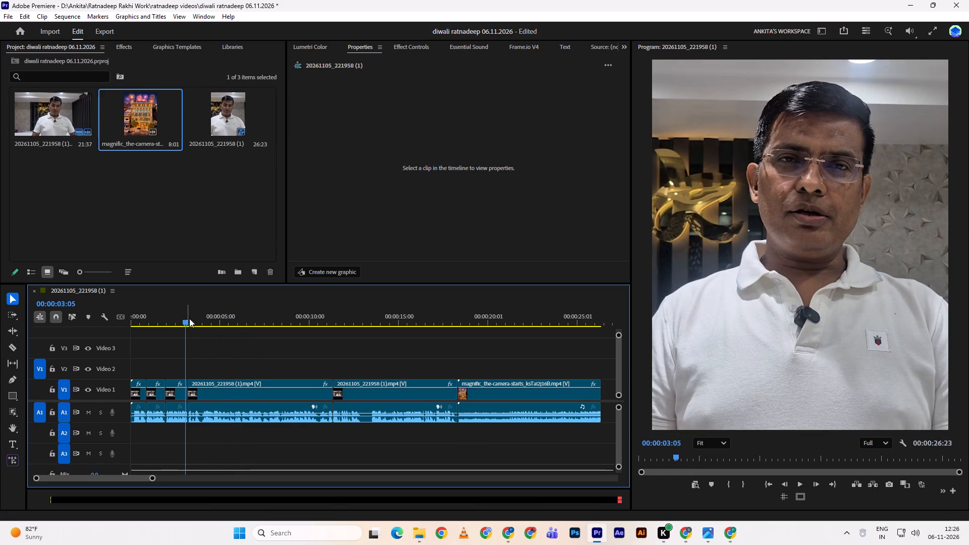
key(space)
key(space)
key(space)
key(space)
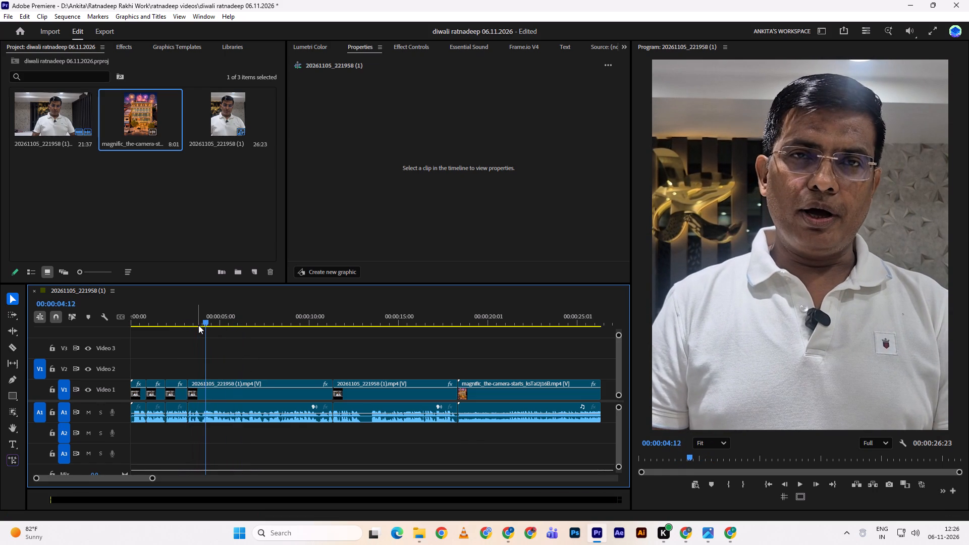
key(space)
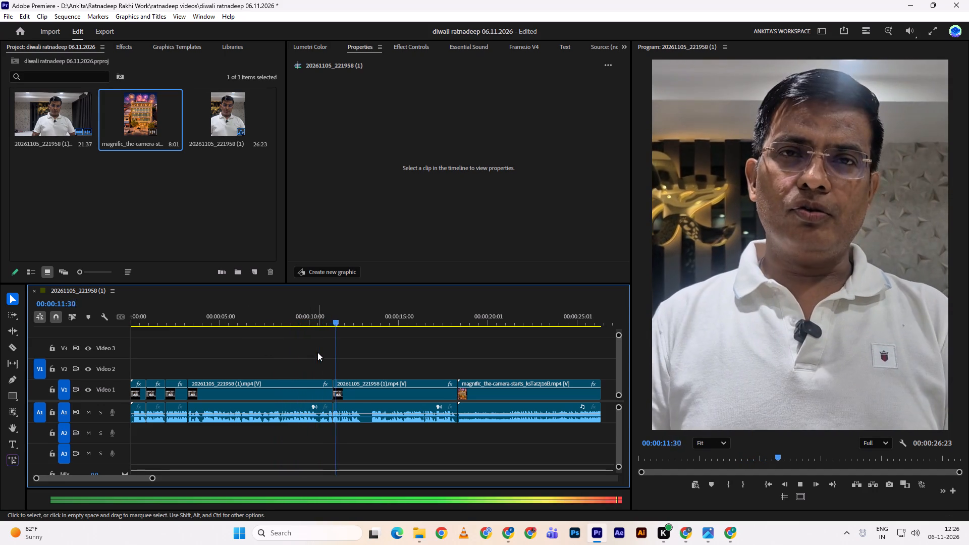
key(space)
key(space)
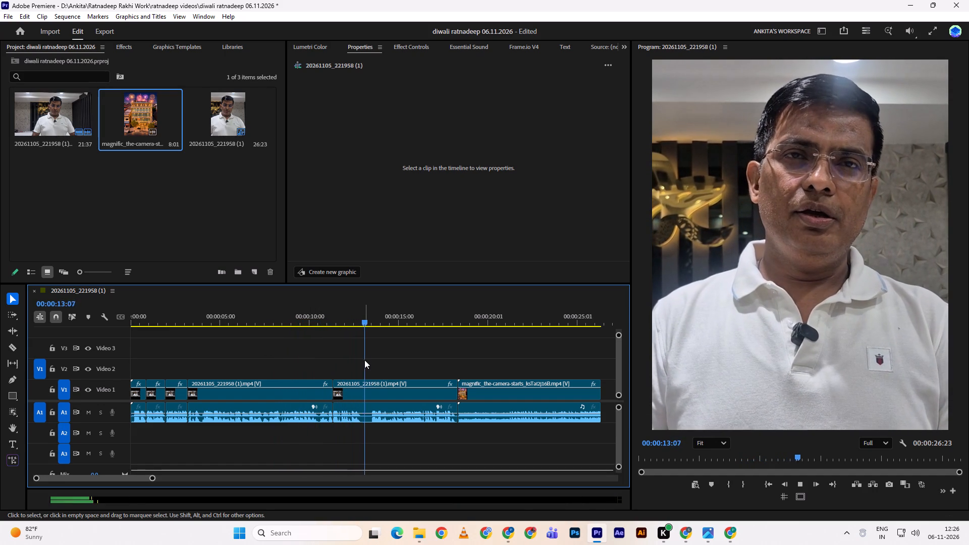
Split the speaker clip at 00:00:12:57, at the start of the next pause.
drag(389, 310, 360, 319)
key(space)
key(space)
drag(366, 322, 353, 323)
key(space)
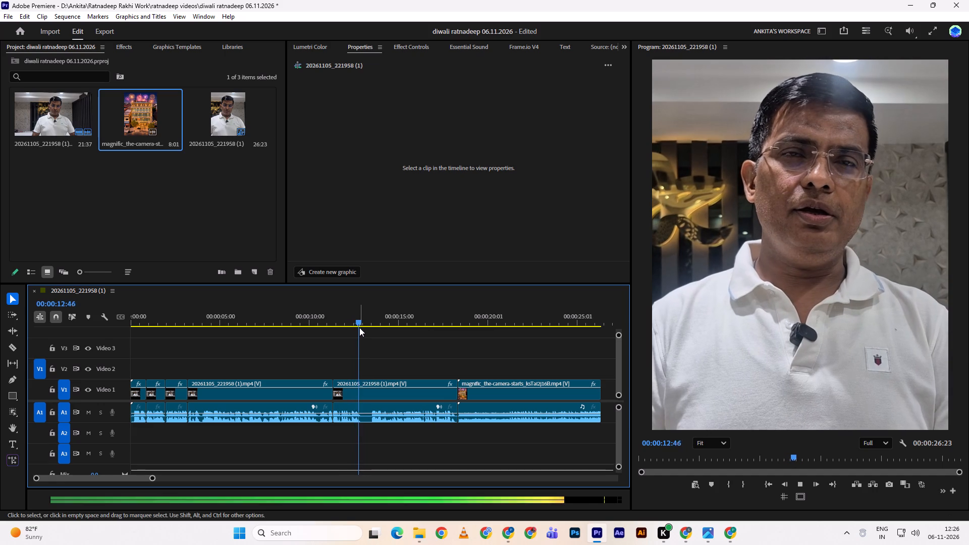
key(space)
key(Right)
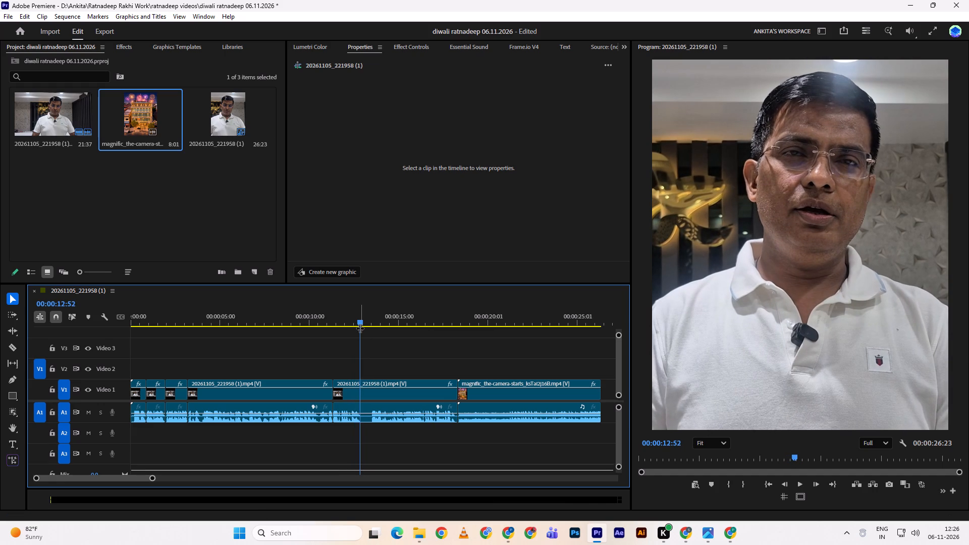
key(Down)
key(Left)
key(Left)
key(Left)
key(Left)
key(Left)
key(Left)
key(Left)
key(Left)
key(Left)
key(Left)
key(Left)
key(Left)
key(Left)
key(Left)
key(Left)
key(Left)
key(Left)
key(Left)
key(Left)
key(Left)
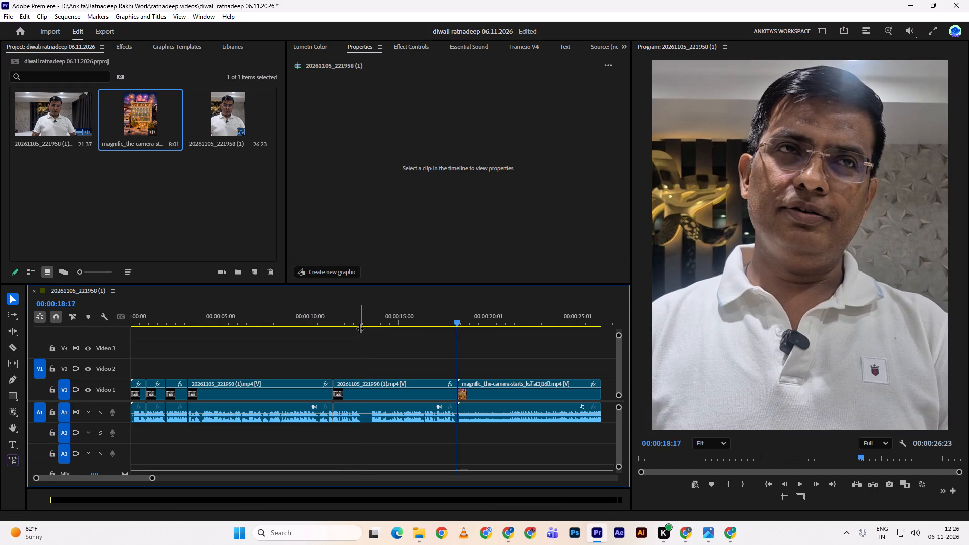
click(357, 323)
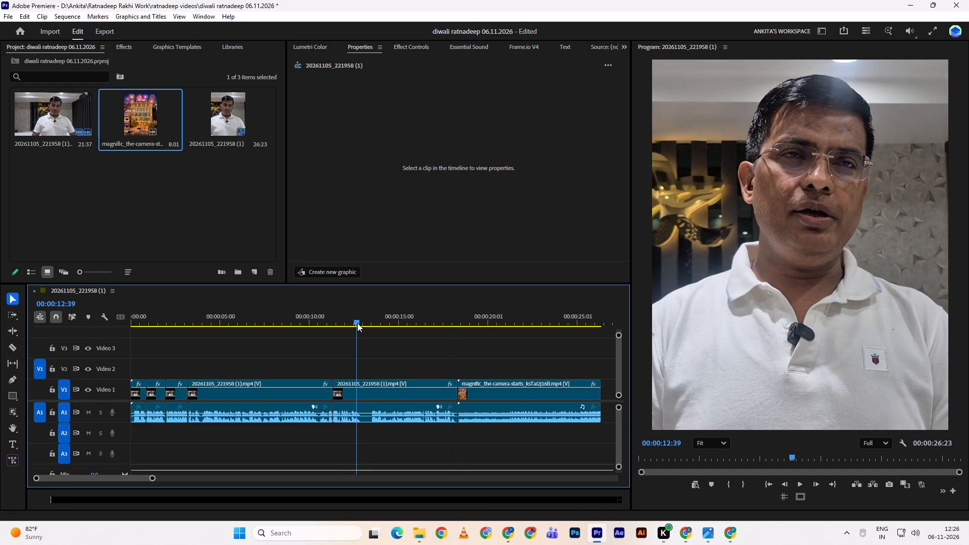
key(space)
key(space)
key(Left)
key(Left)
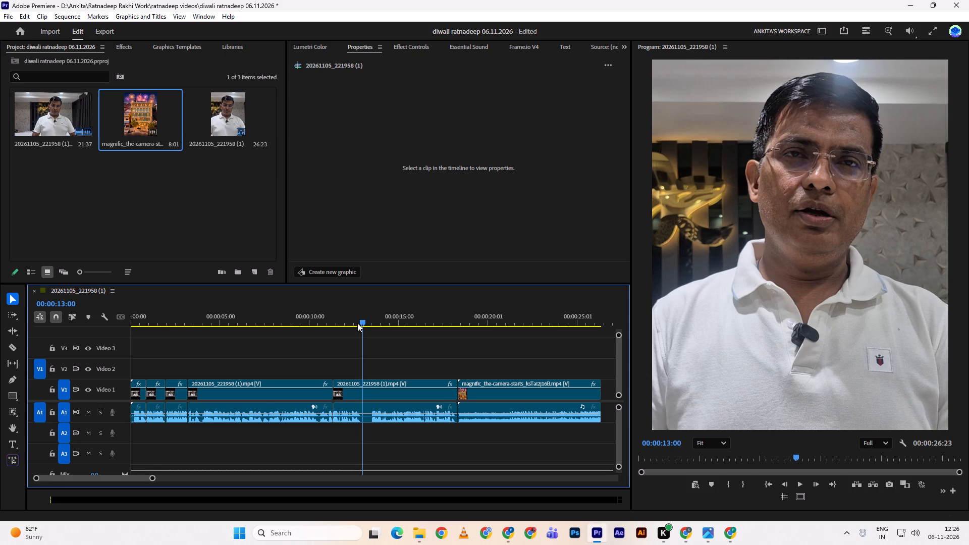
key(Left)
key(Left)
key(Left)
key(ctrl+k)
Ripple-trim the beginning of the new speaker segment up to 00:00:13:28 to remove the pause.
key(space)
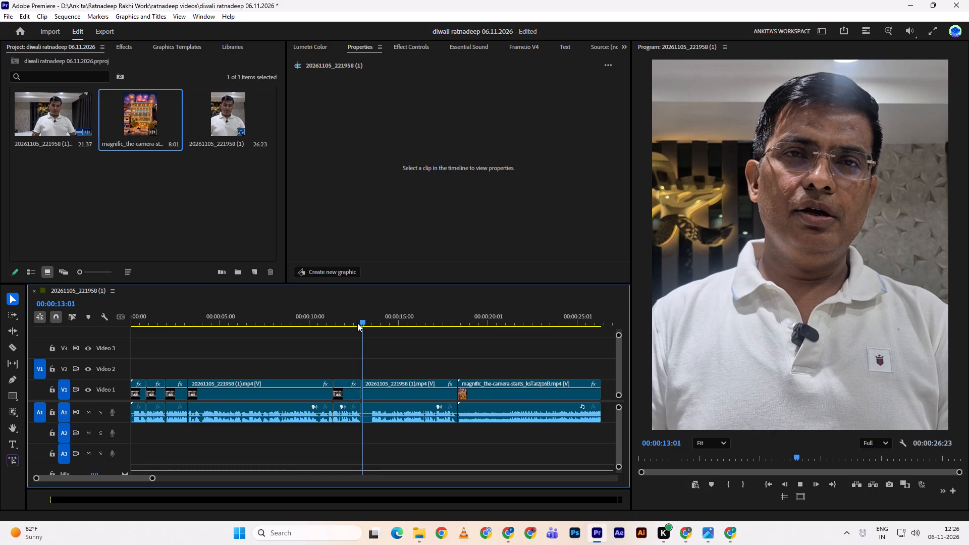
key(space)
key(space)
key(space)
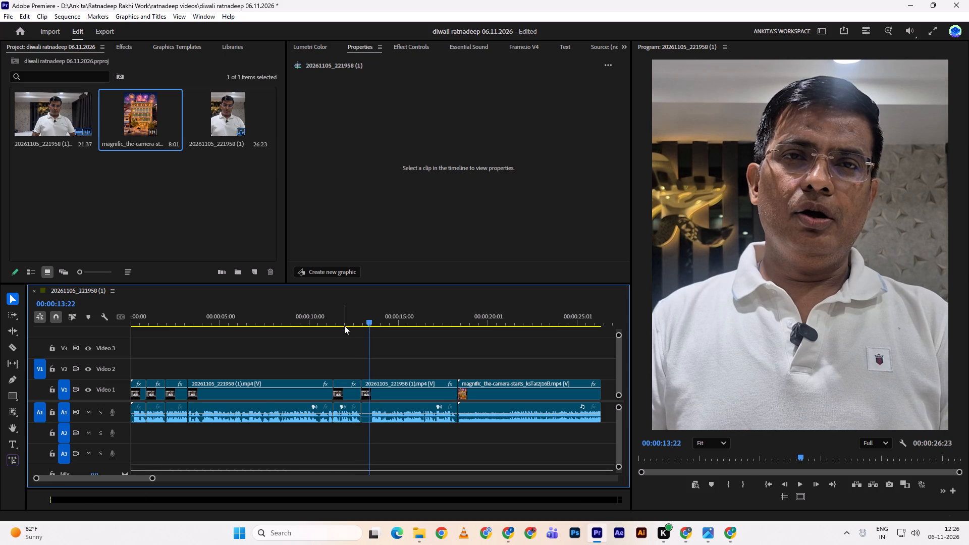
key(space)
key(space)
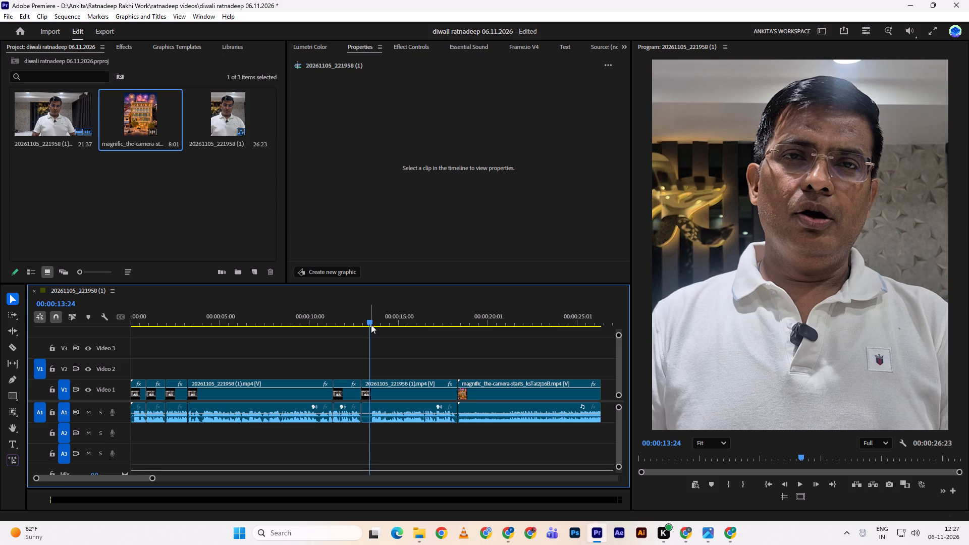
key(Right)
key(Right)
key(Right)
key(Right)
key(Right)
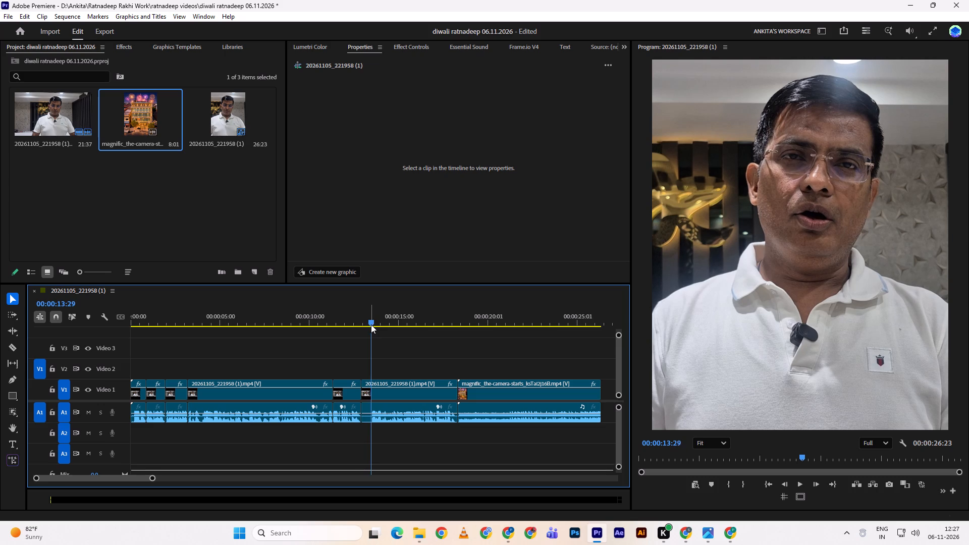
key(Right)
key(Left)
key(Left)
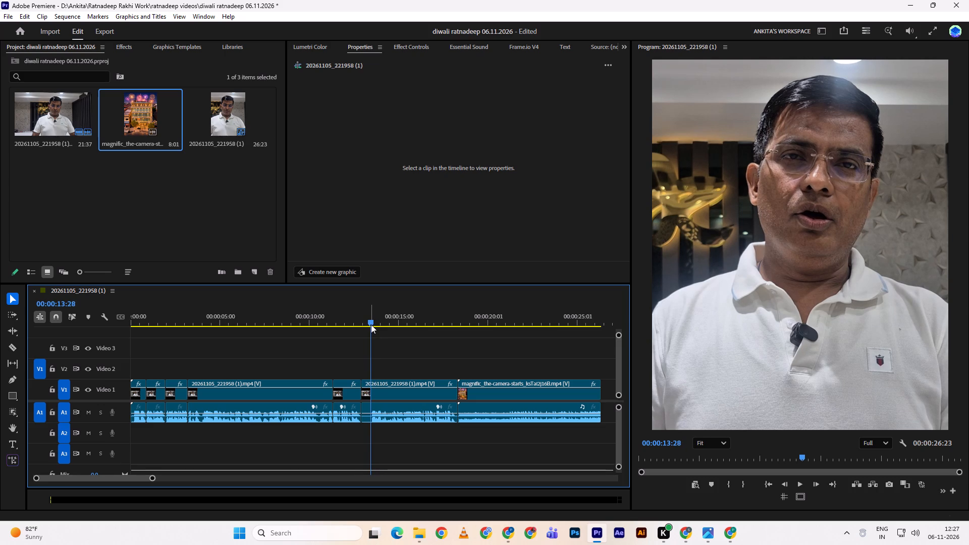
key(q)
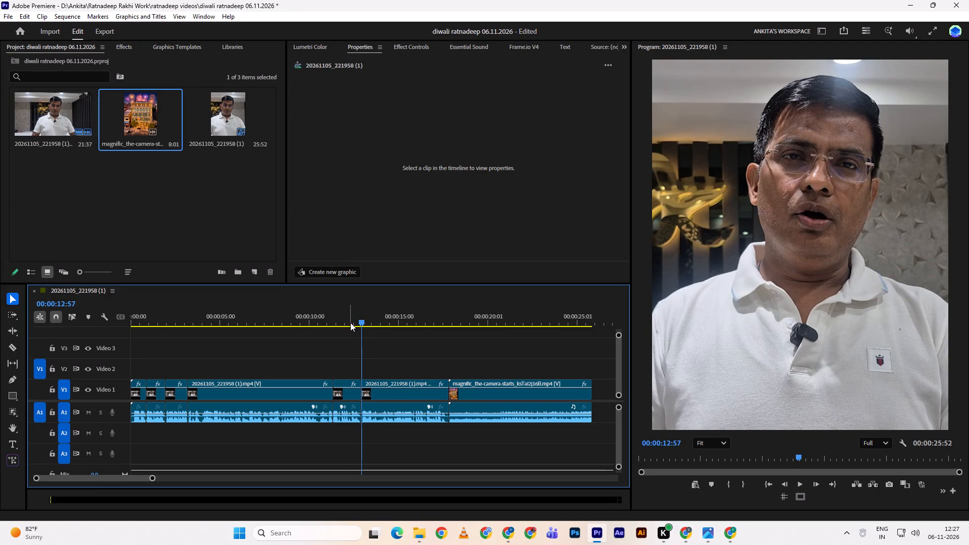
Replay the new cut and ripple-trim the end of the preceding speaker segment back to 00:00:12:51.
drag(350, 322, 343, 321)
key(space)
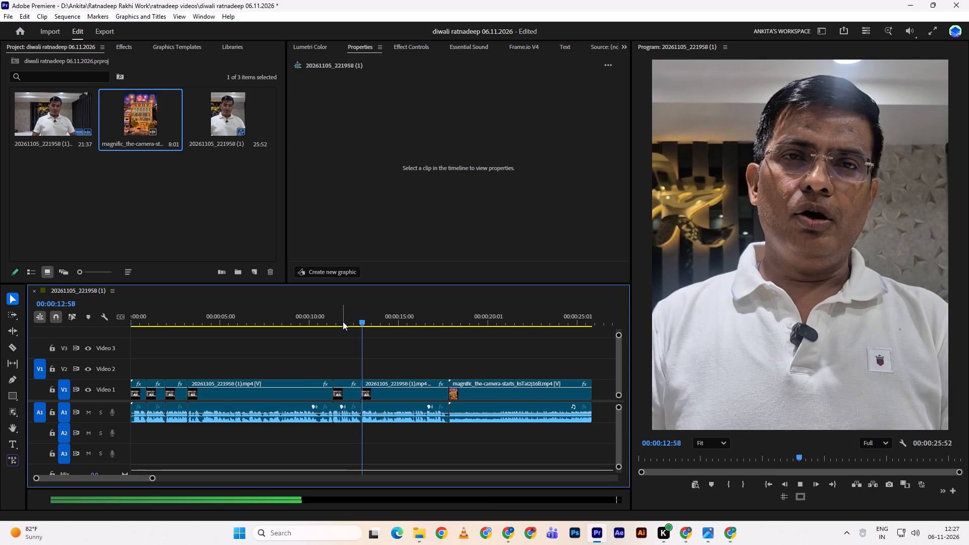
key(space)
drag(341, 305, 315, 315)
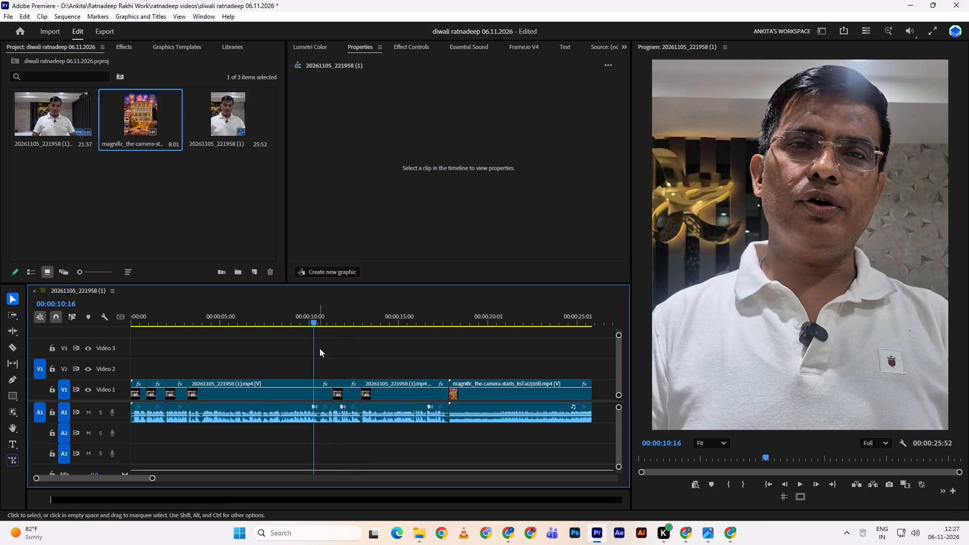
key(space)
key(space)
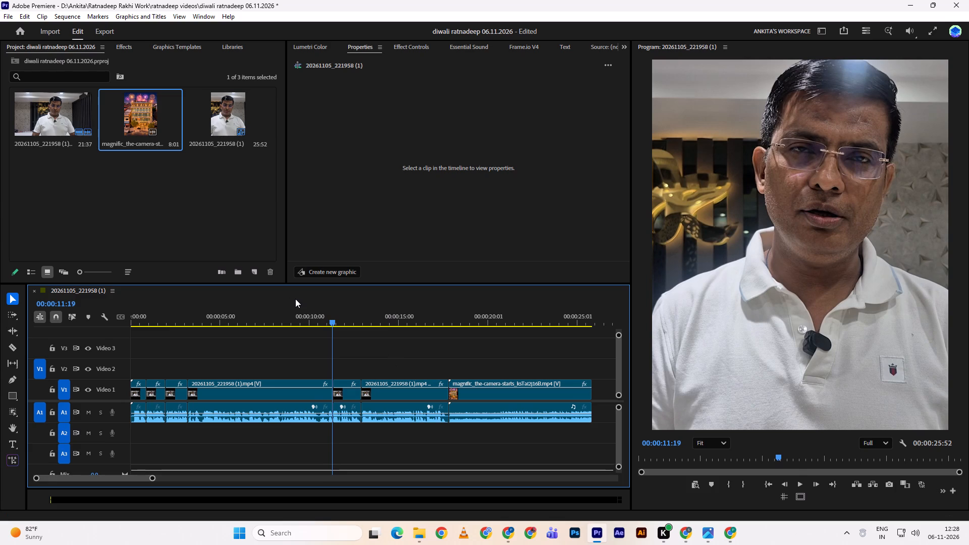
click(322, 313)
key(space)
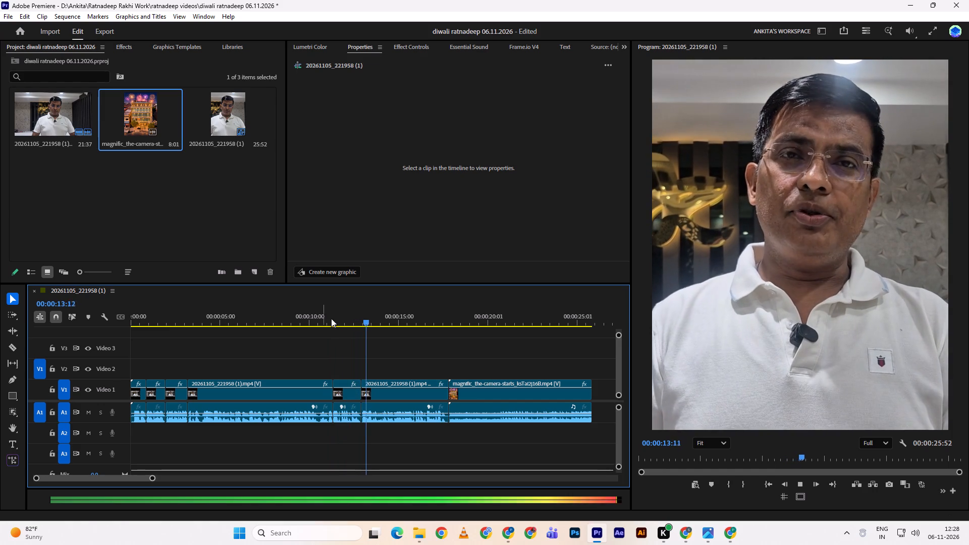
drag(375, 314, 363, 317)
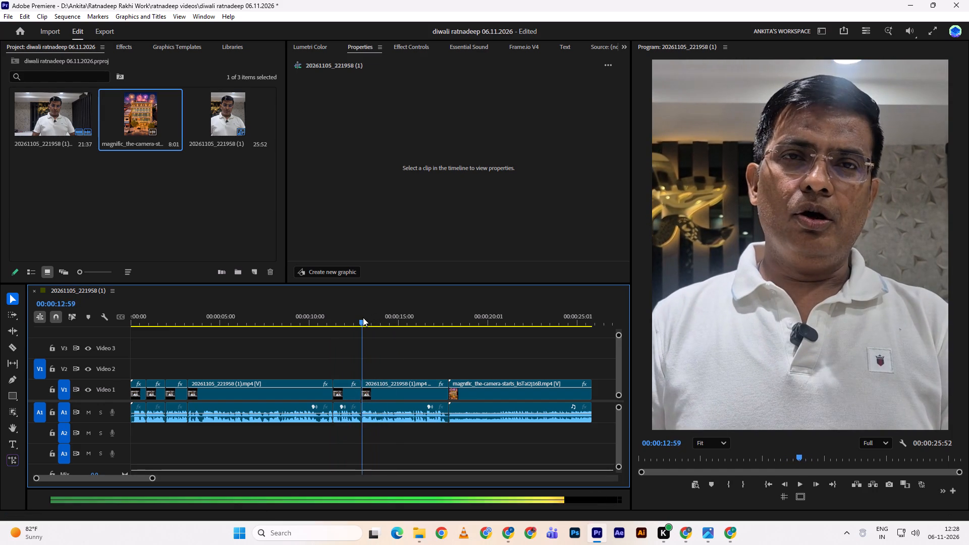
drag(363, 317, 361, 317)
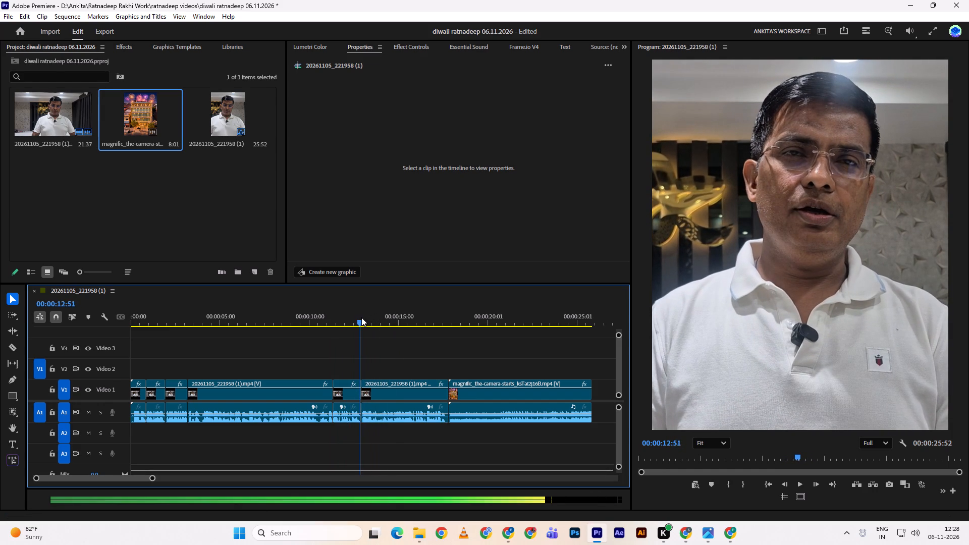
key(w)
Ripple-trim the beginning of the last speaker segment up to 00:00:12:53.
drag(361, 317, 351, 322)
key(space)
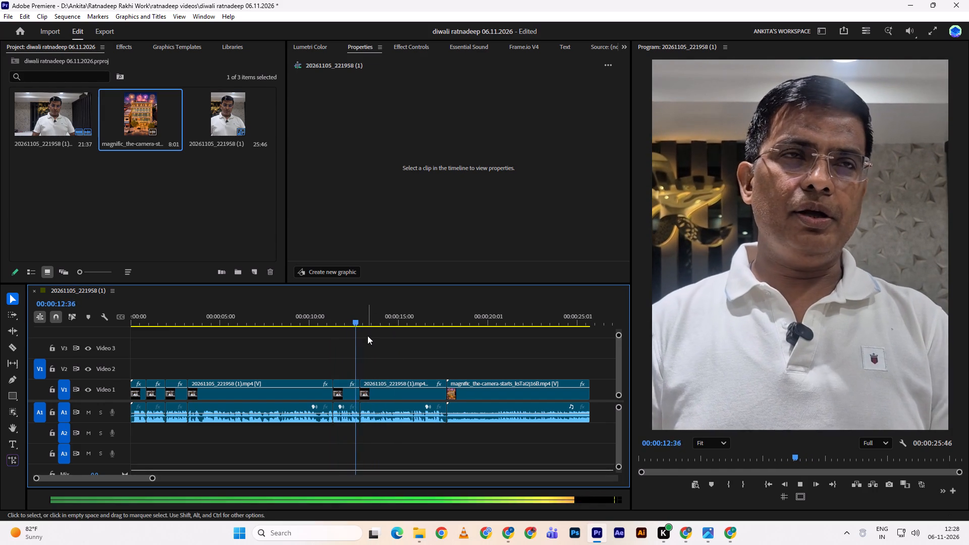
drag(367, 330, 360, 329)
click(364, 319)
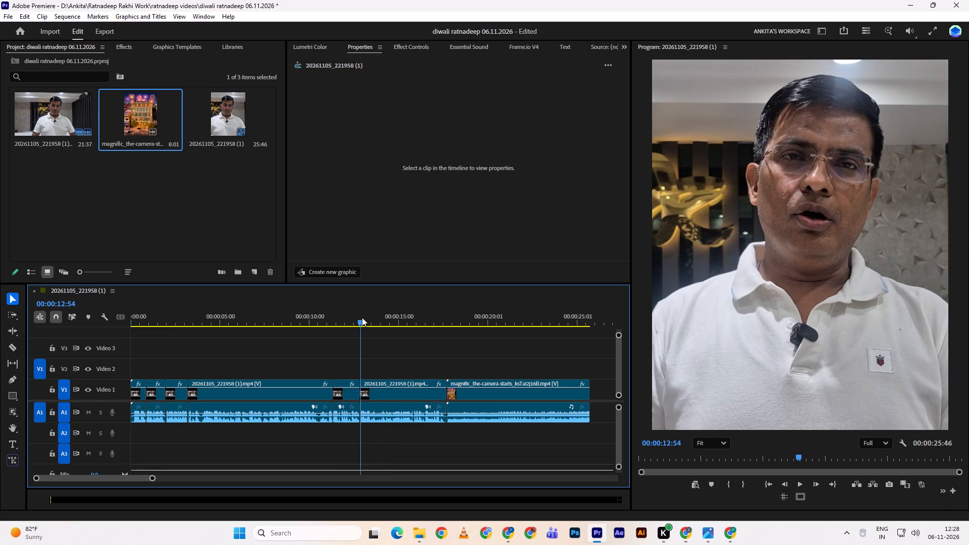
click(362, 317)
key(q)
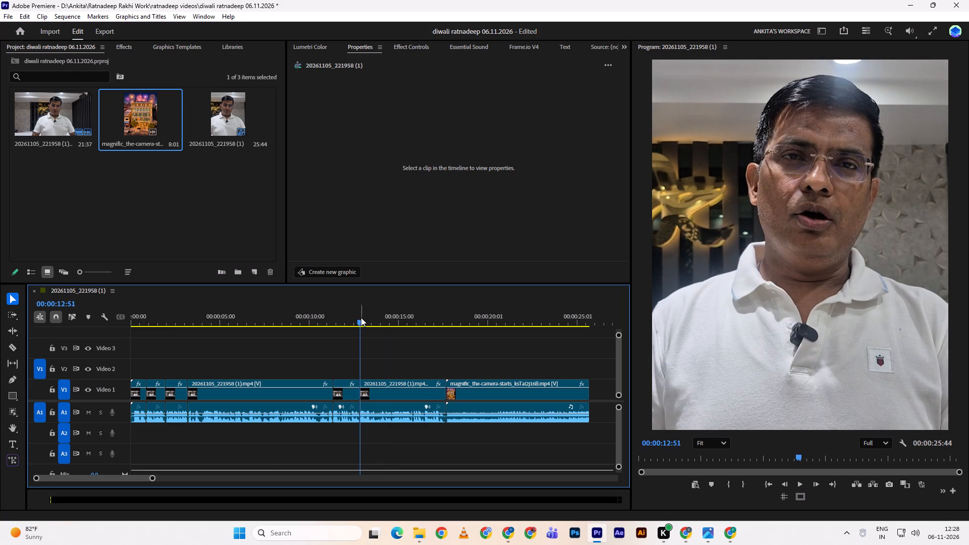
Play back the last speaker segment and its transition into the Magnific fireworks clip through the end of the sequence.
drag(361, 317, 355, 319)
key(space)
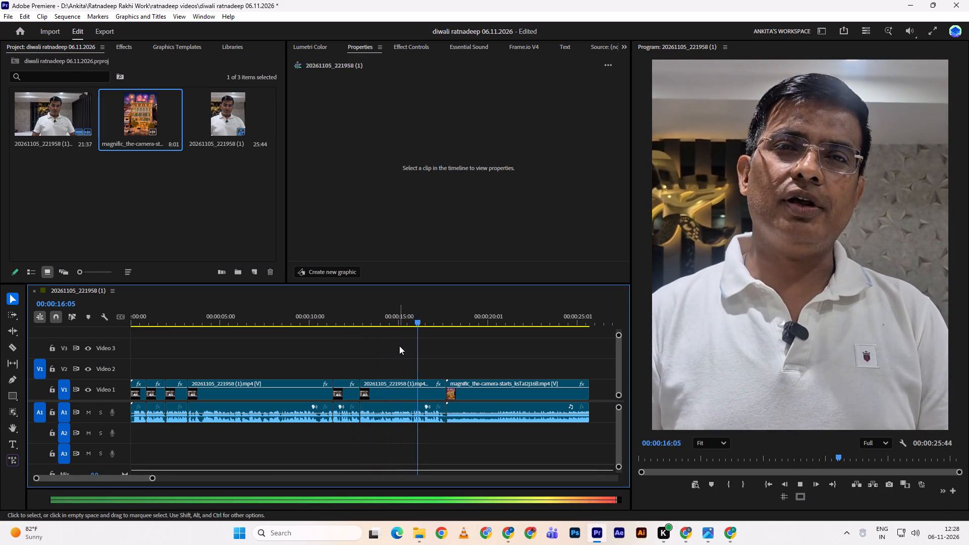
key(space)
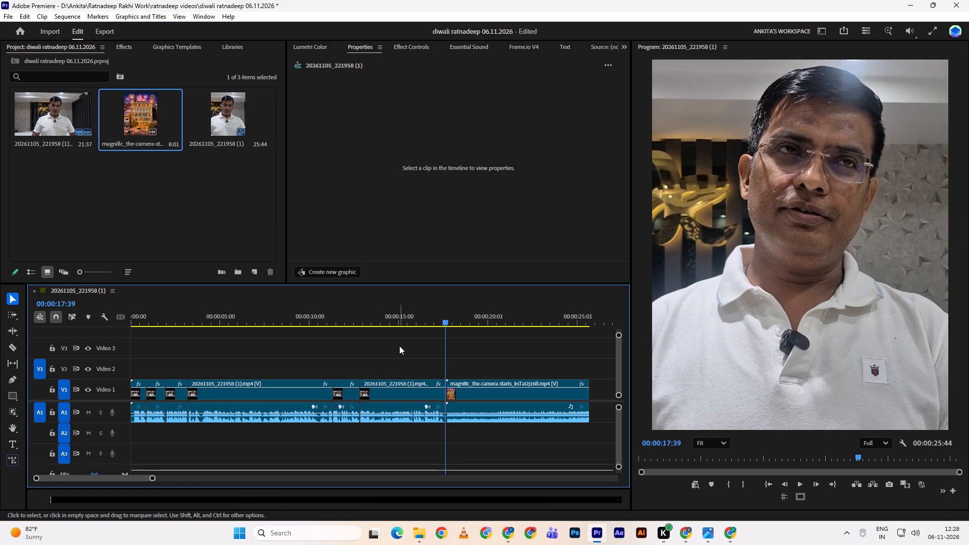
key(space)
scroll(400, 345, down, 2)
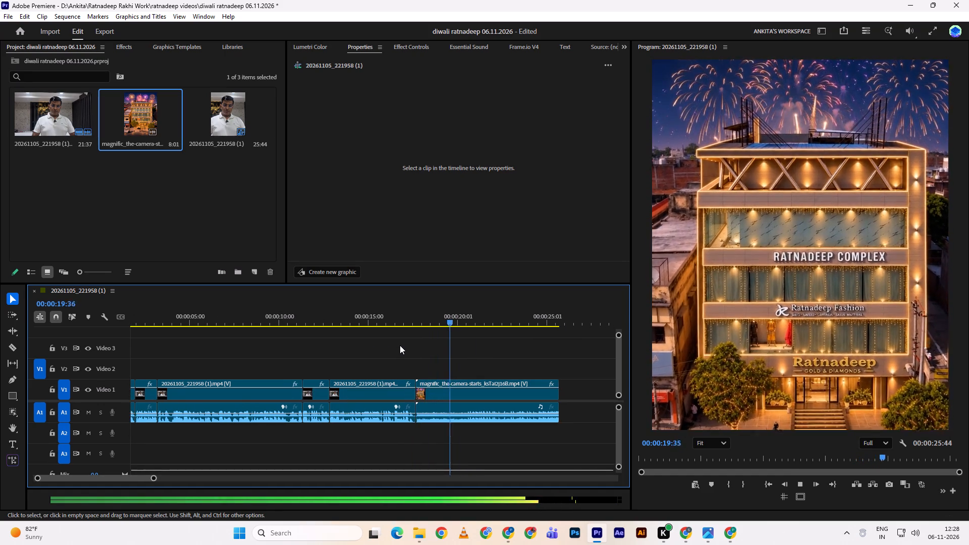
scroll(400, 345, down, 3)
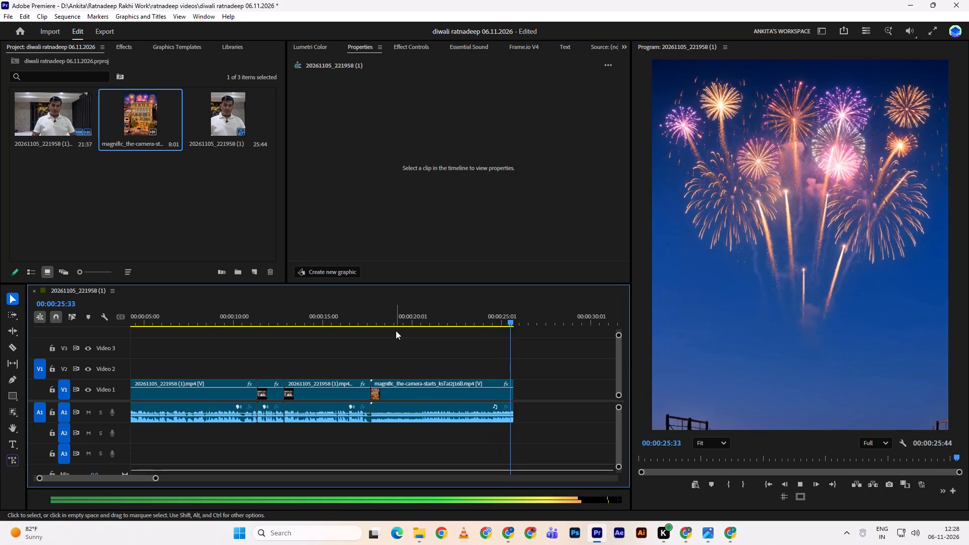
drag(420, 314, 292, 325)
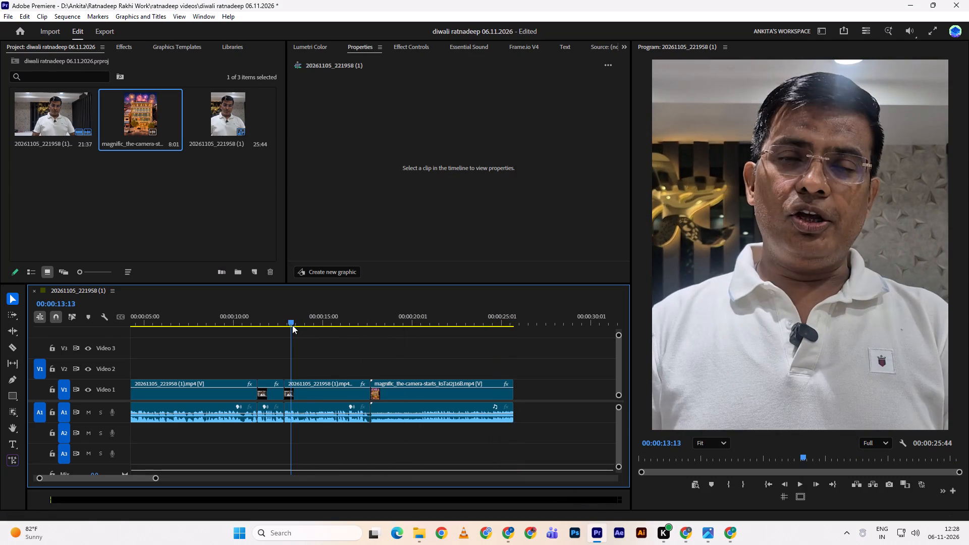
key(space)
click(374, 352)
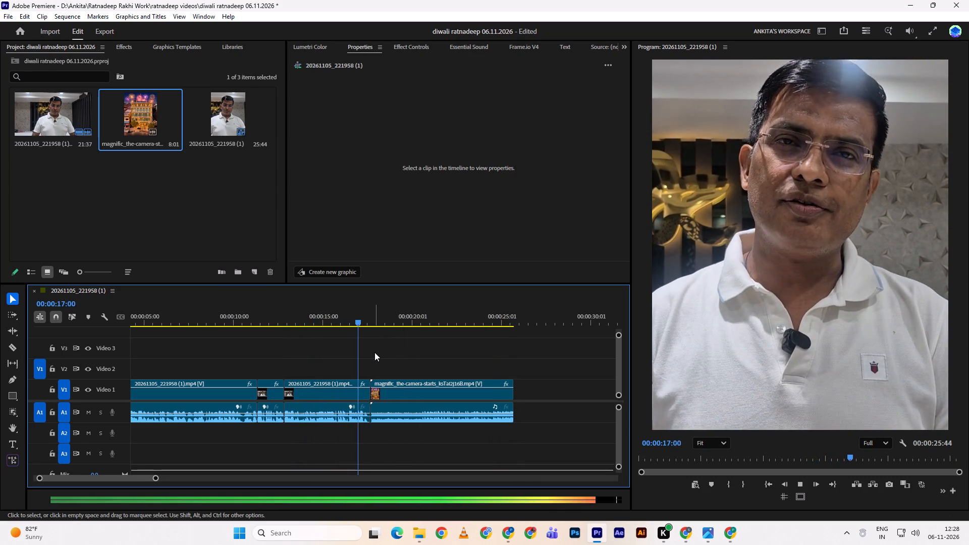
click(363, 318)
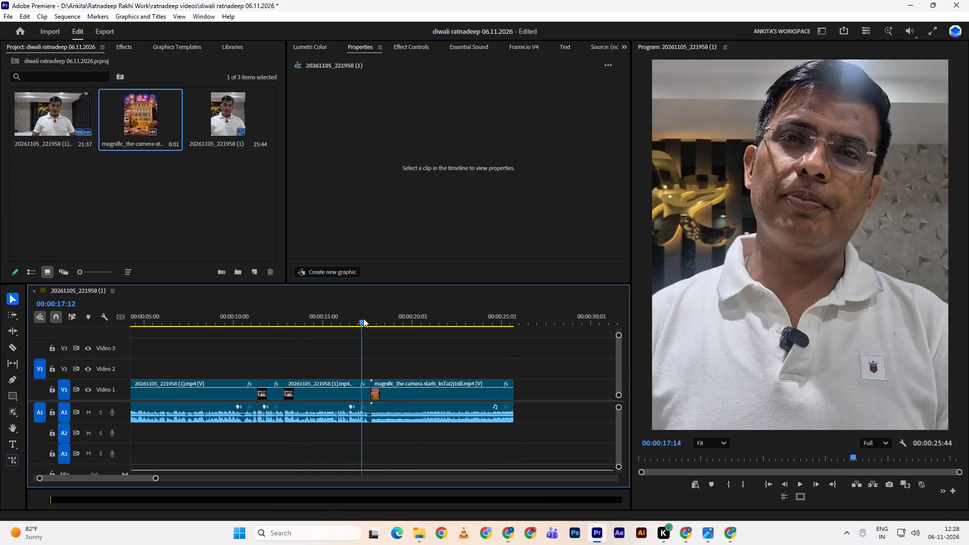
key(space)
drag(361, 315, 350, 317)
key(space)
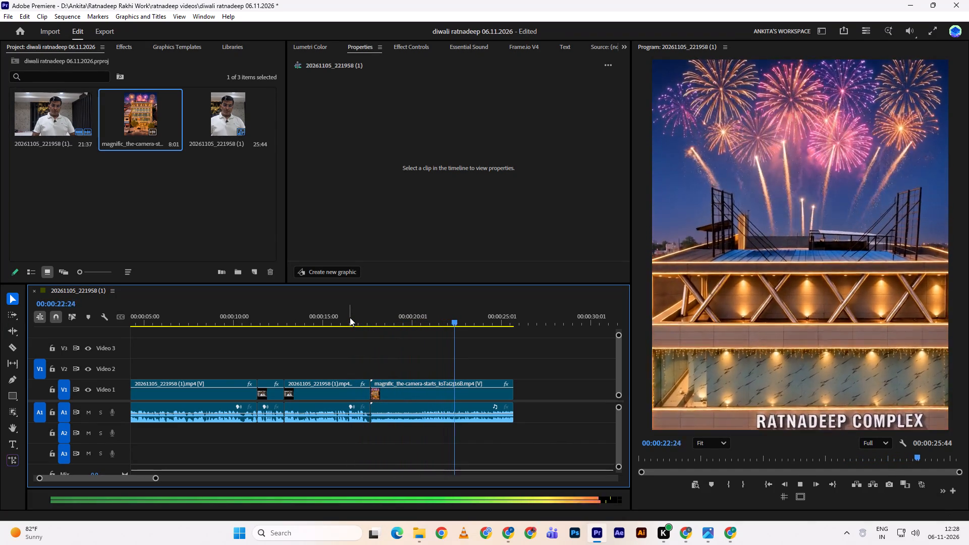
key(space)
key(space)
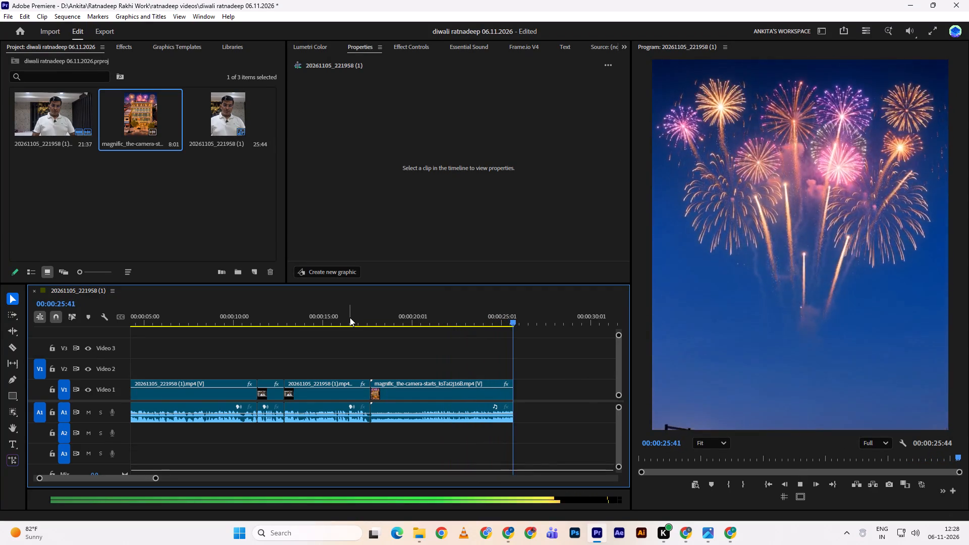
key(space)
Replay the final part of the Magnific fireworks clip to check how the video ends.
drag(426, 326, 499, 326)
click(499, 326)
scroll(469, 327, down, 5)
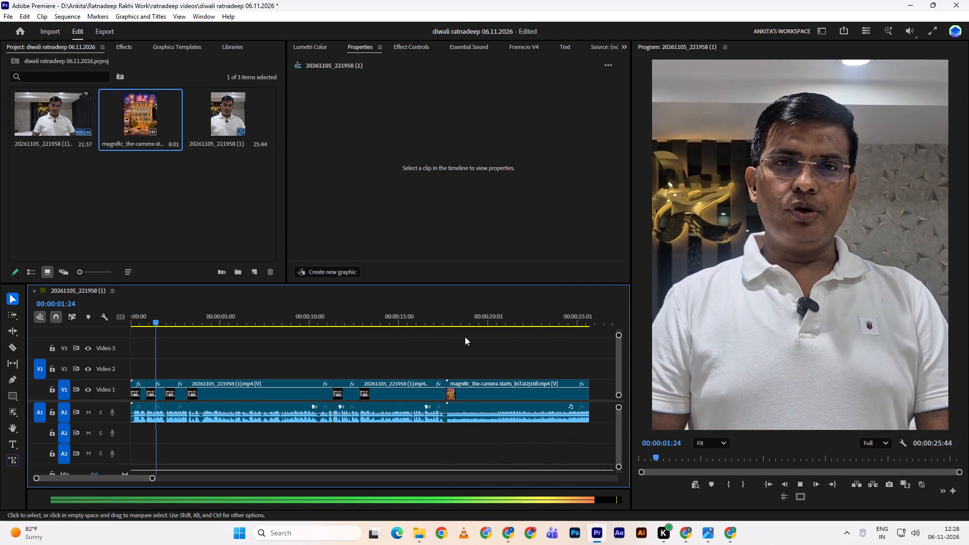
scroll(465, 337, down, 3)
click(465, 337)
drag(478, 322, 533, 321)
scroll(511, 345, down, 8)
key(space)
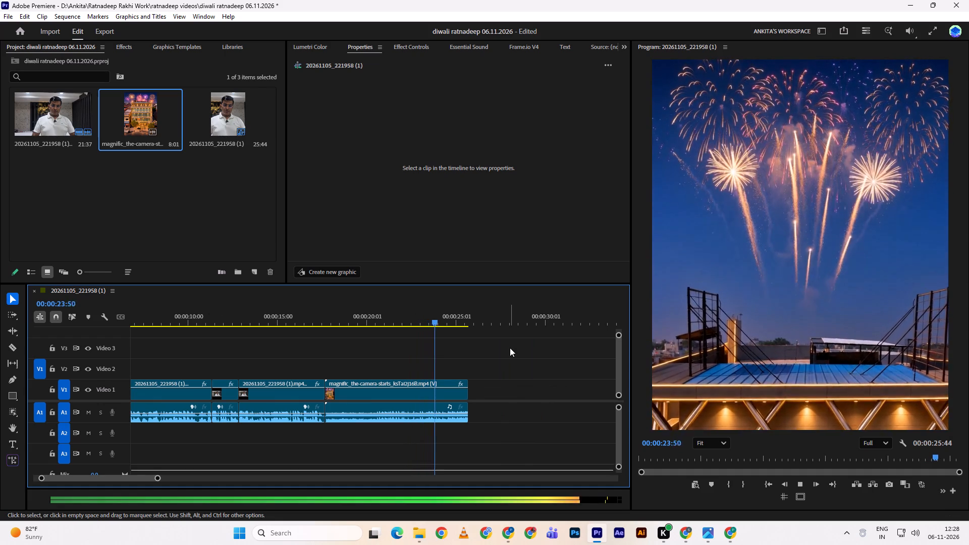
Play the closing Magnific fireworks clip to the end of the sequence.
key(space)
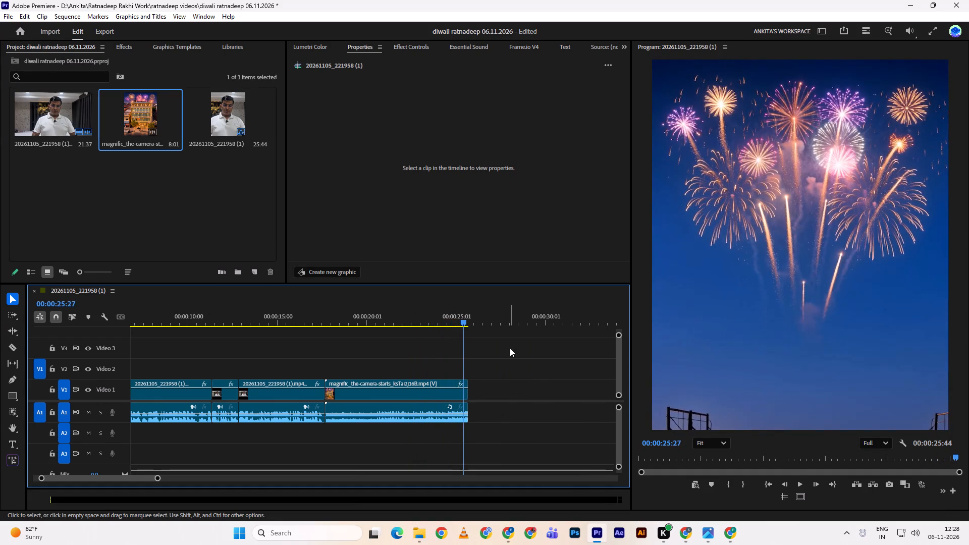
key(space)
key(space)
Import the ratnadeep logo animation video from the Ratnadeep Rakhi Work HEADER & FOOTER folder into the Premiere project.
key(alt+Tab)
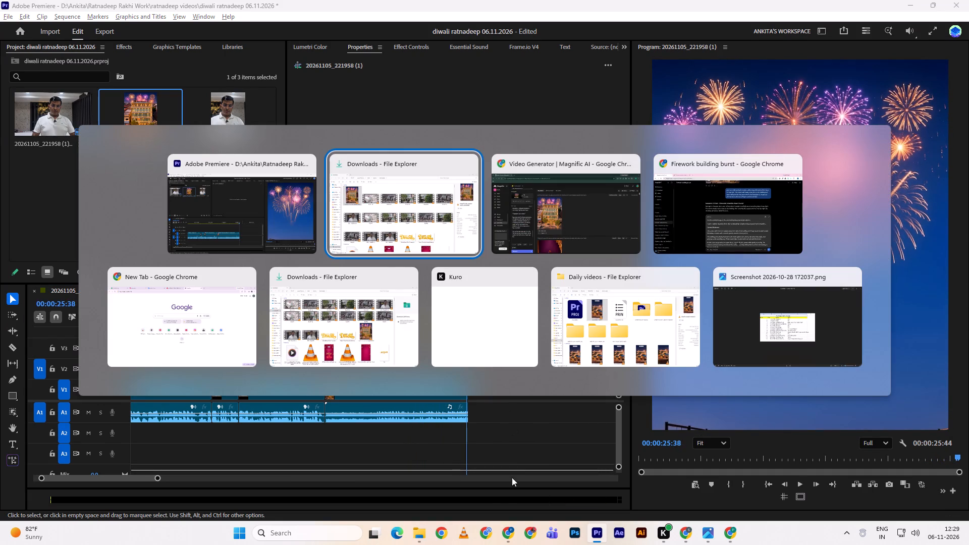
key(alt+Tab)
key(alt+Tab)
key(alt+Tab)
key(alt+Tab)
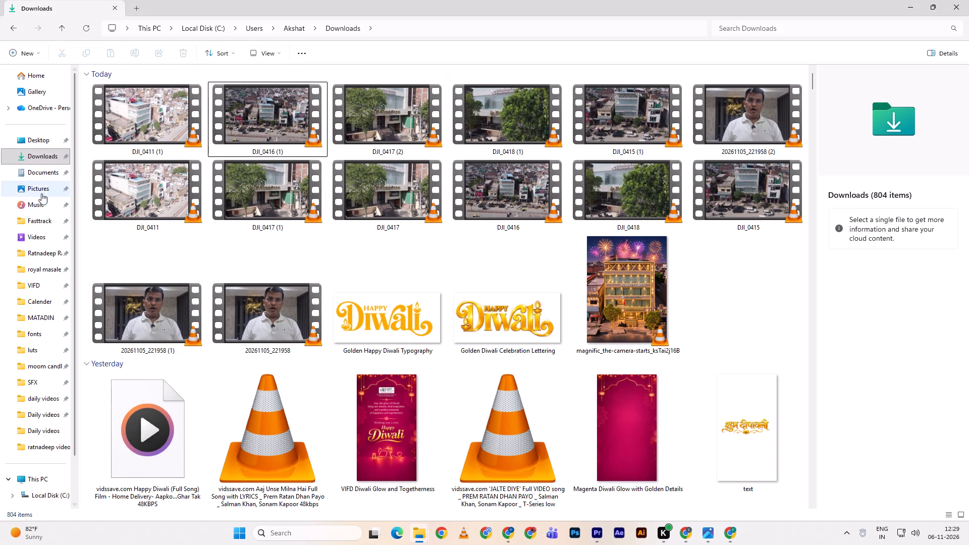
double_click(44, 251)
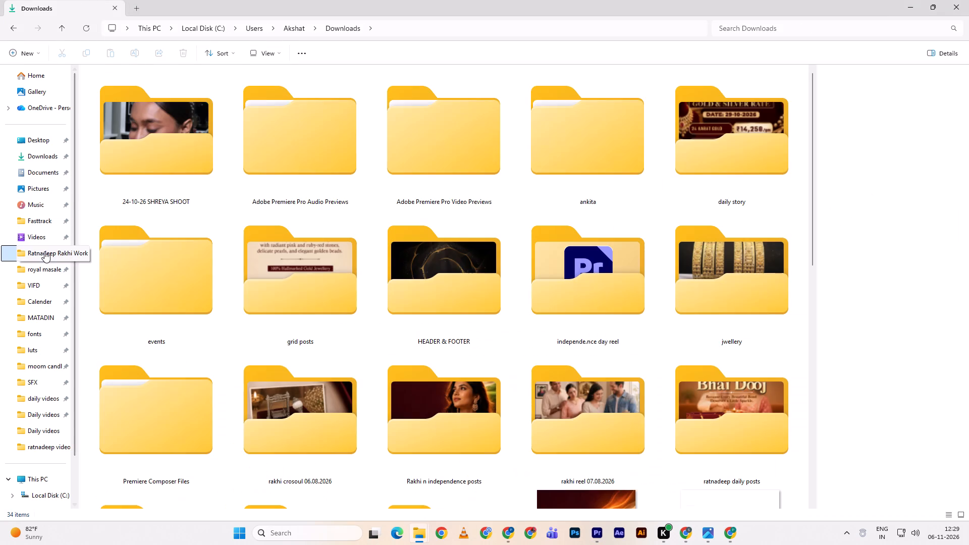
double_click(462, 251)
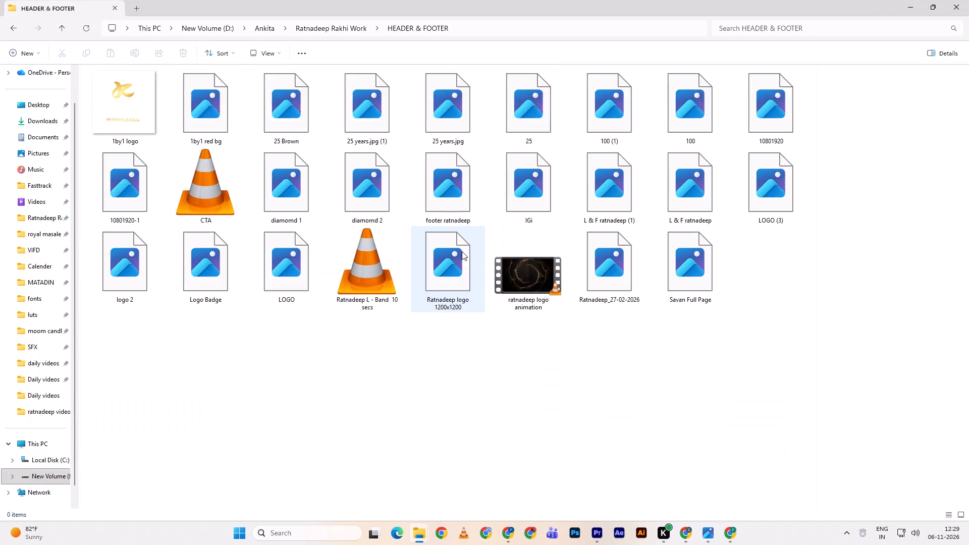
drag(518, 269, 533, 318)
key(alt+Tab)
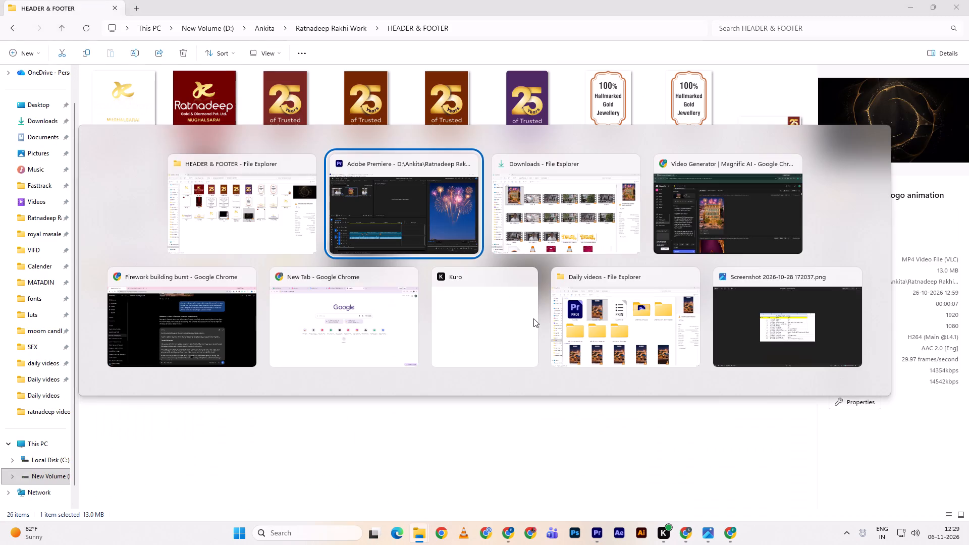
drag(533, 318, 226, 236)
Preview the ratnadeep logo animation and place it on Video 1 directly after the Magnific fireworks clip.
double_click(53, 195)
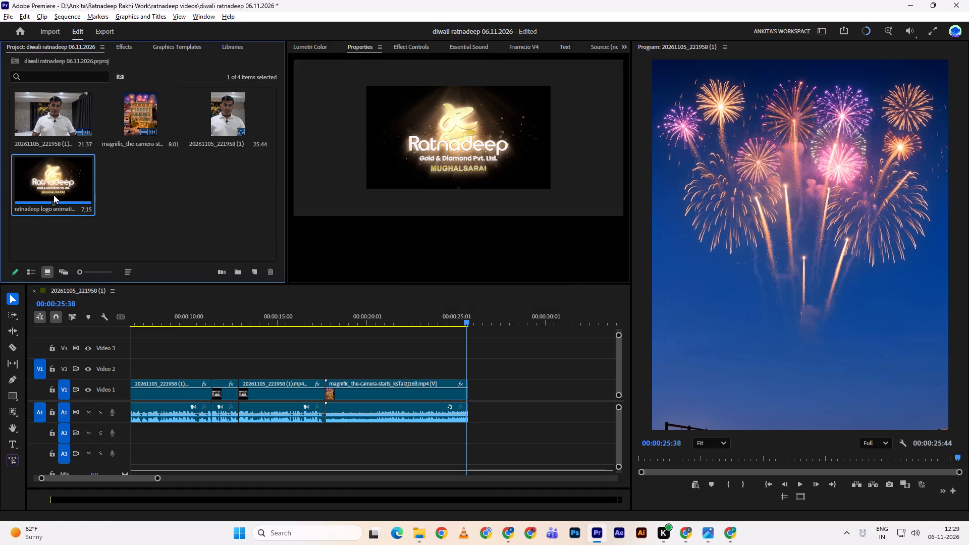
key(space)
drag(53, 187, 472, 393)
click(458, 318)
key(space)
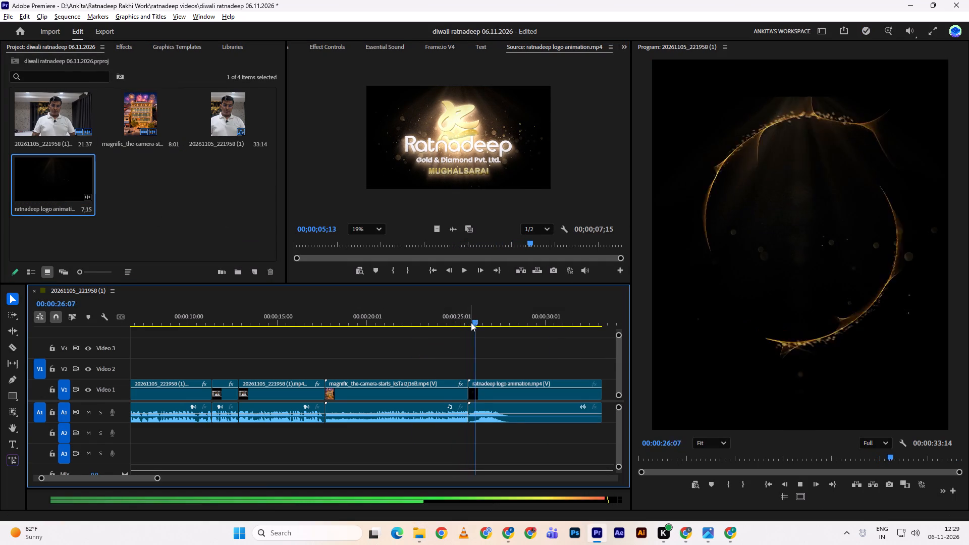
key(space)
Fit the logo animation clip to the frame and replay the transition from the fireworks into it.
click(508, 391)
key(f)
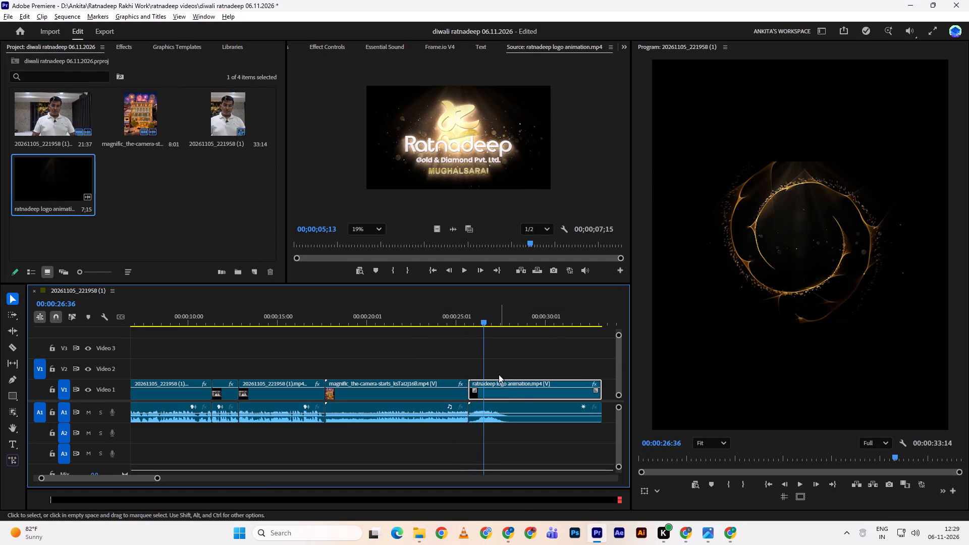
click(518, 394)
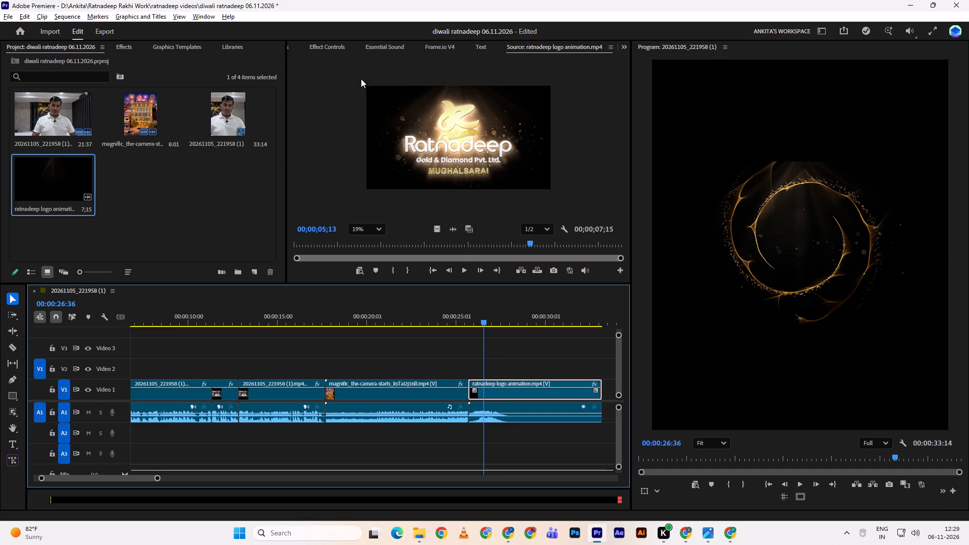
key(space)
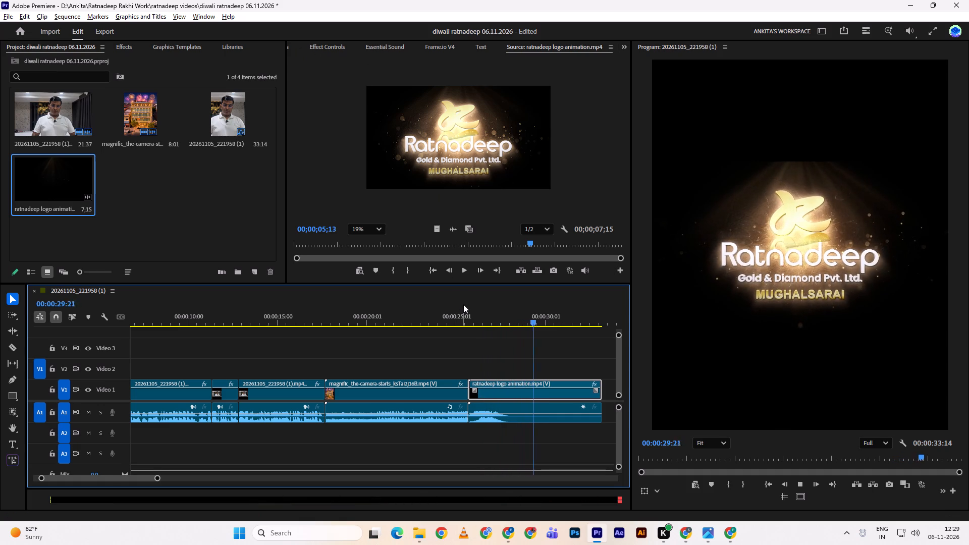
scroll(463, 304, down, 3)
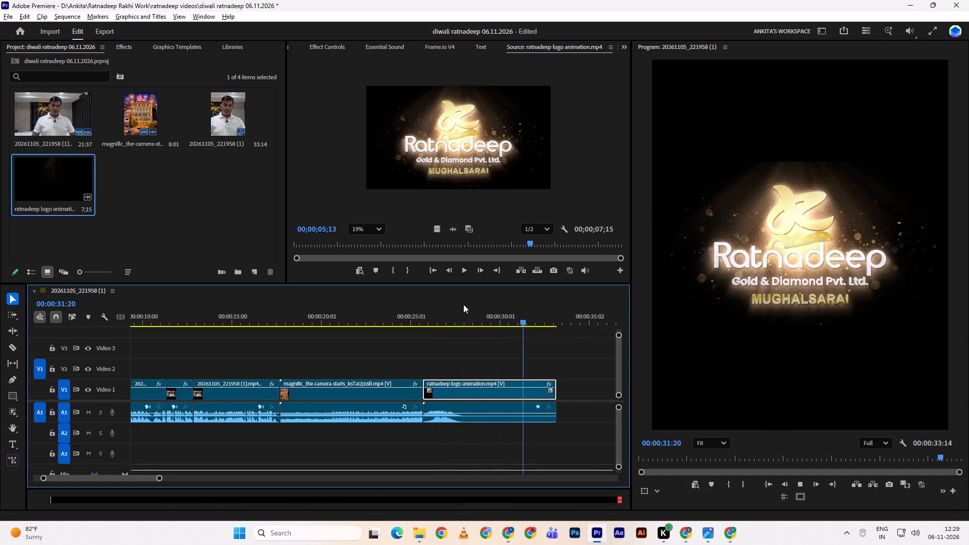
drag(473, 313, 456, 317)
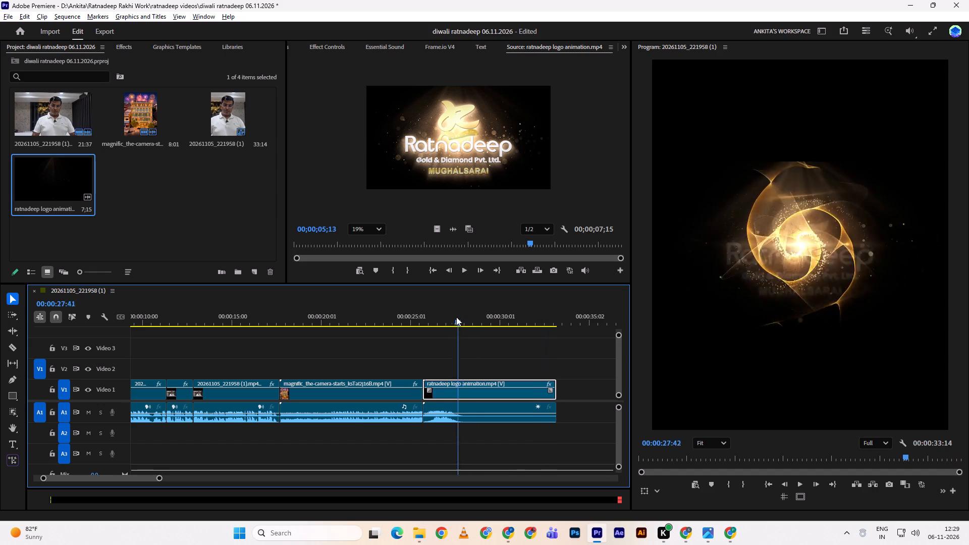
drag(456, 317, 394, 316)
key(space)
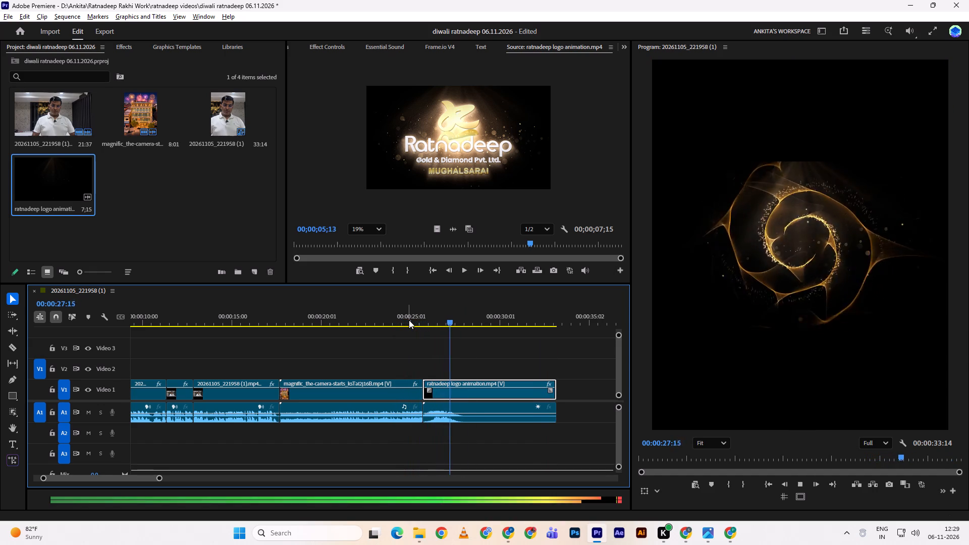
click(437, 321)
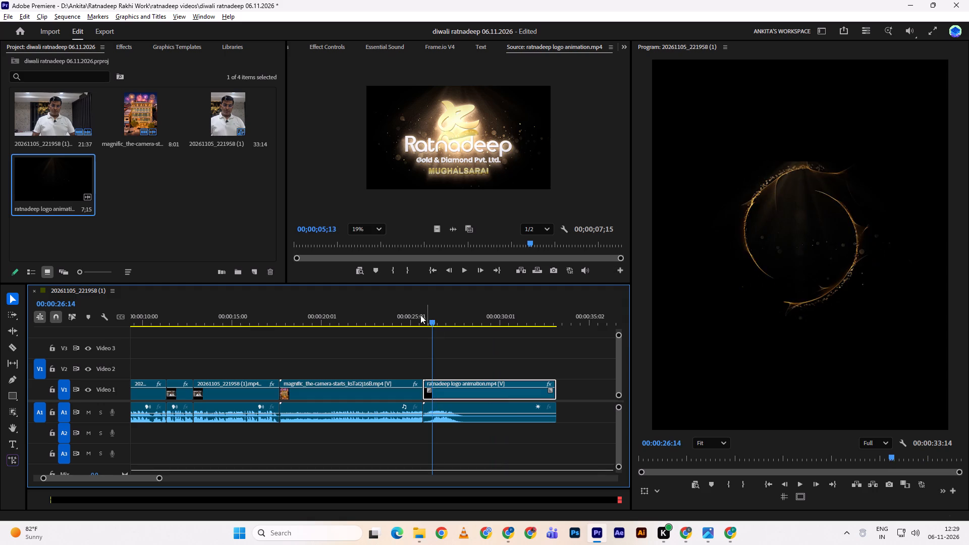
Import CTA.mp4 from the HEADER & FOOTER folder into the Premiere project.
key(alt+Tab)
drag(202, 186, 221, 240)
key(alt+Tab)
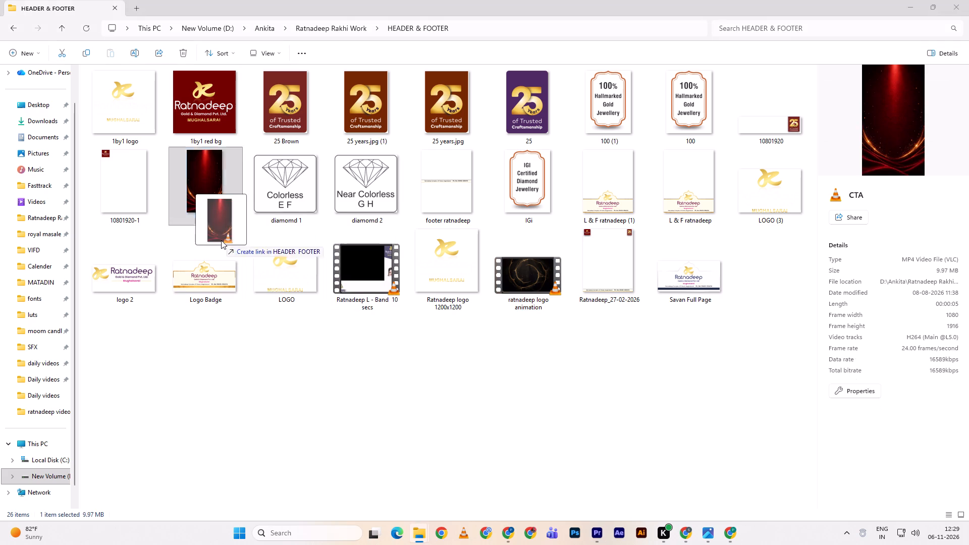
drag(221, 240, 234, 209)
Place CTA.mp4 on Video 1 directly after the fireworks clip, overwriting the start of the logo animation, and play it back.
drag(127, 175, 503, 324)
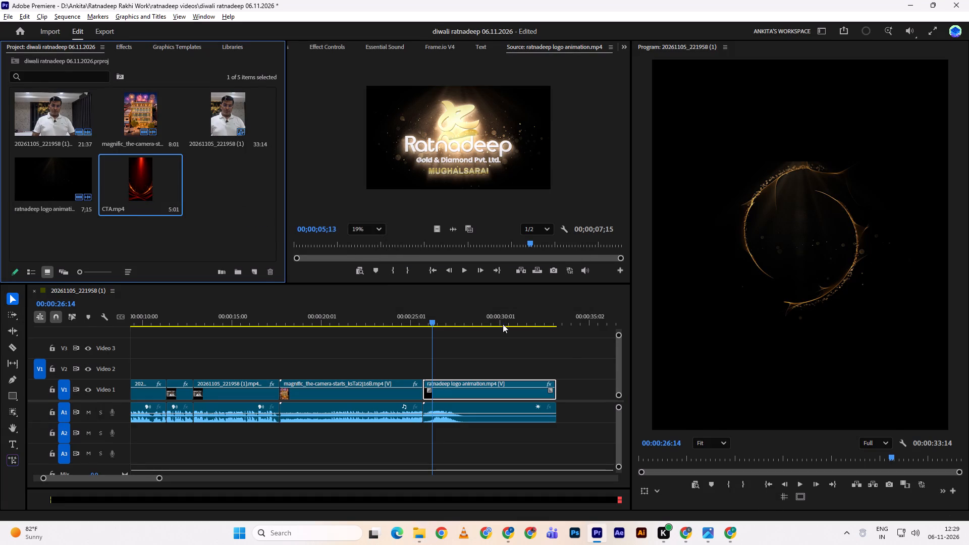
drag(503, 324, 422, 392)
drag(424, 325, 419, 326)
key(space)
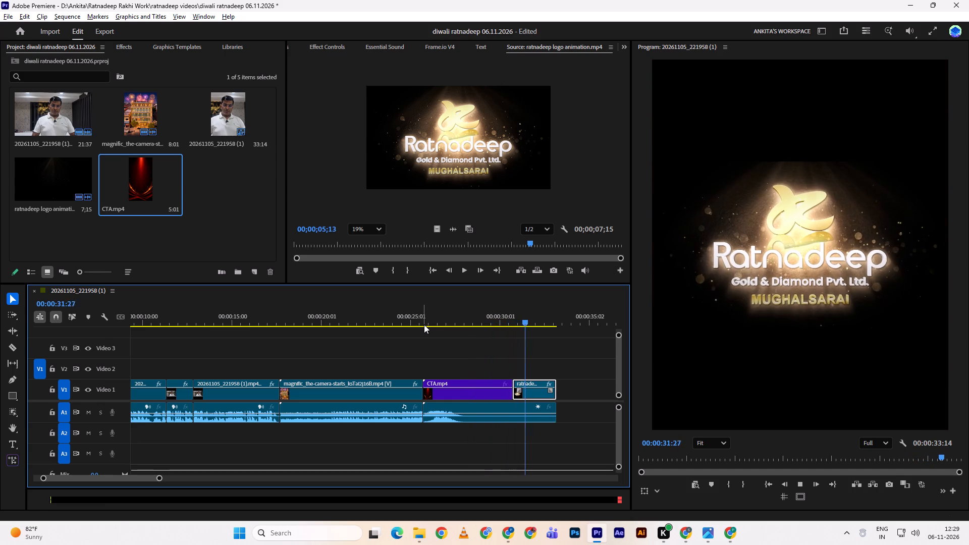
key(space)
Delete the remaining logo animation video and its audio from the sequence.
key(d)
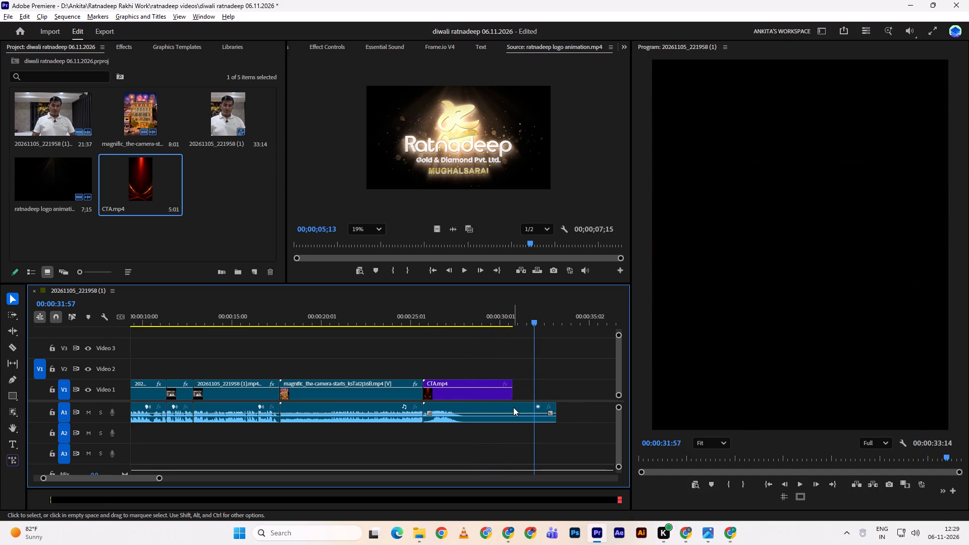
click(513, 407)
key(d)
Enlarge the CTA.mp4 clip to a scale of 102.5 so it fills the frame.
drag(421, 317, 402, 325)
key(space)
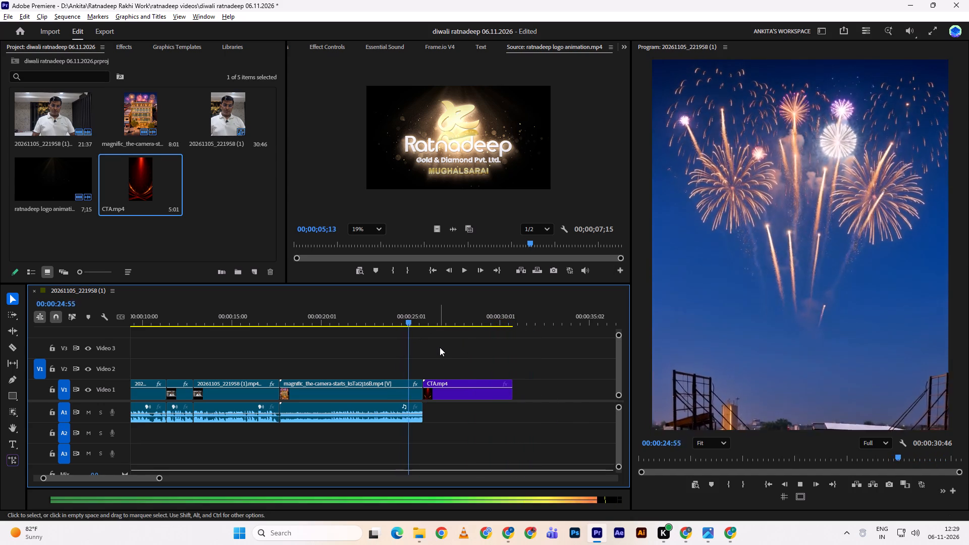
key(space)
click(453, 391)
key(f)
key(space)
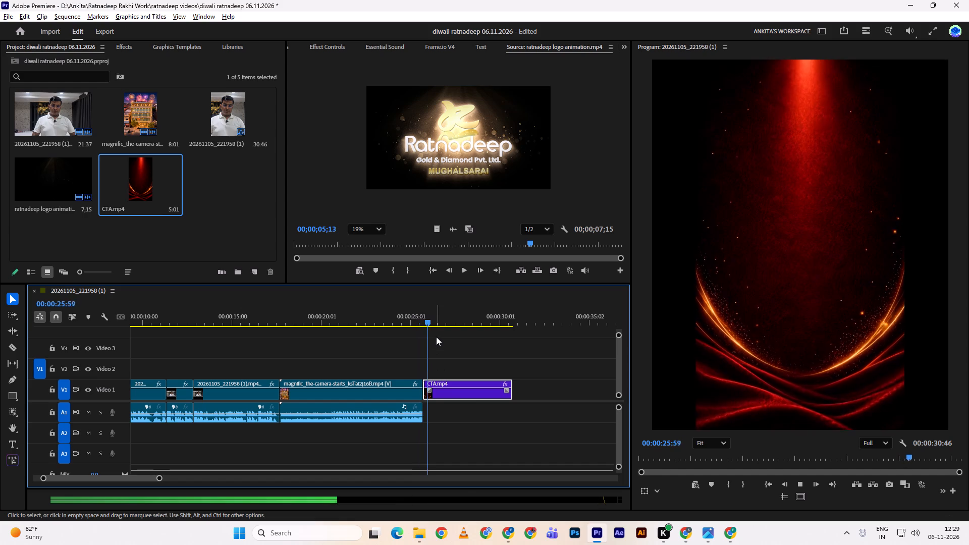
key(space)
click(334, 52)
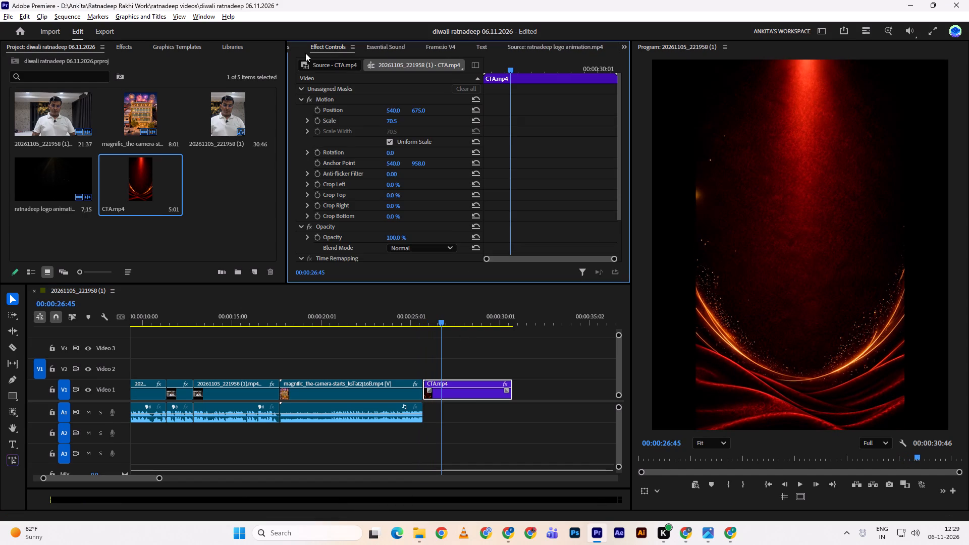
drag(391, 122, 399, 120)
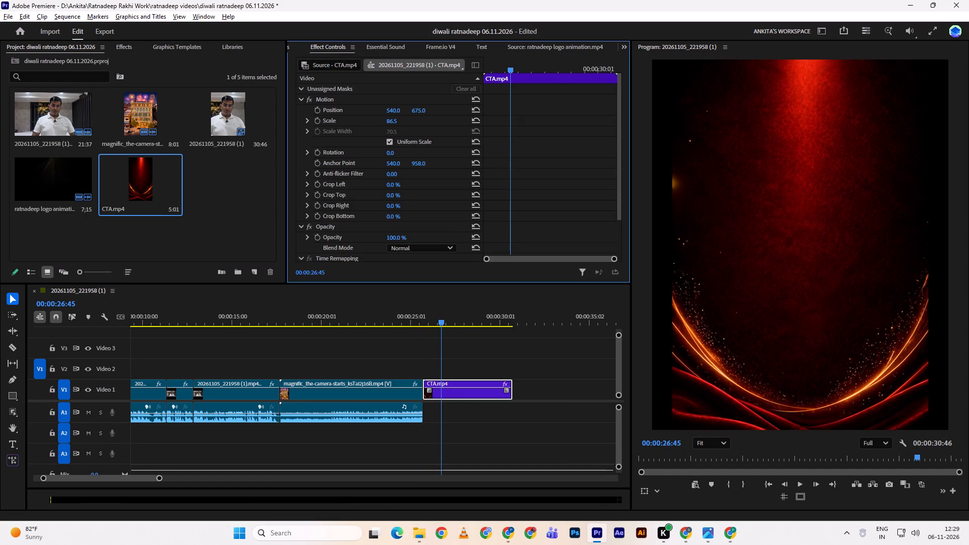
drag(399, 120, 406, 118)
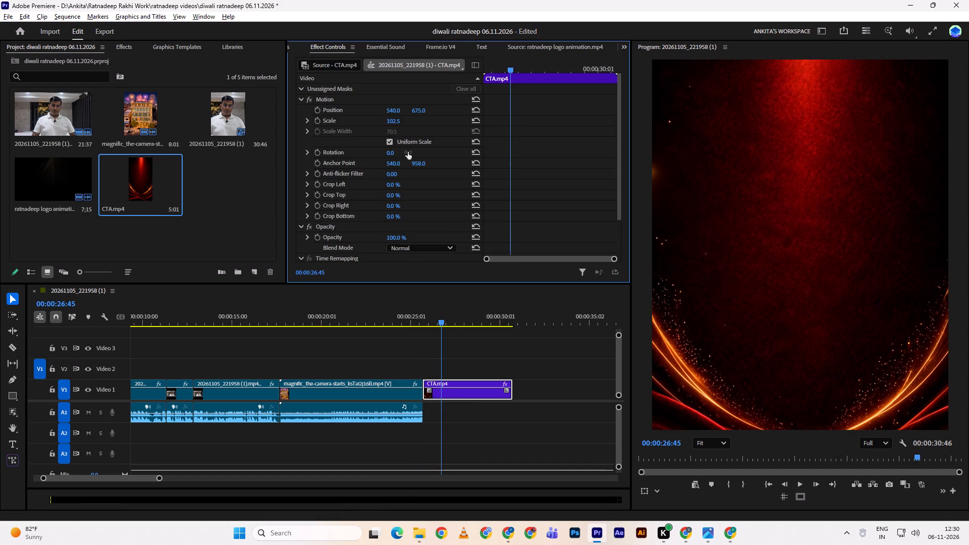
Play back the CTA.mp4 clip and add a cross dissolve about one second long at its end.
drag(416, 317, 406, 313)
key(space)
click(454, 344)
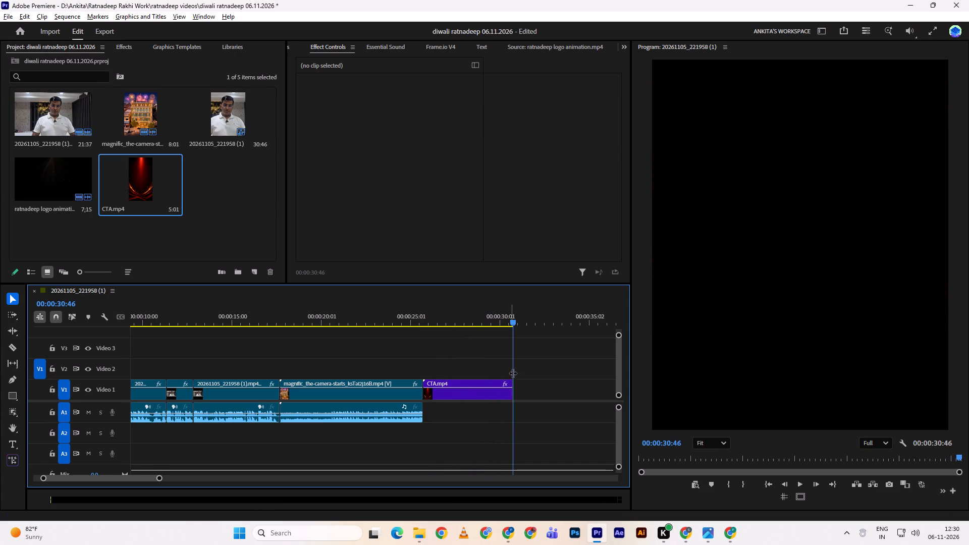
drag(503, 389, 494, 386)
click(496, 319)
key(space)
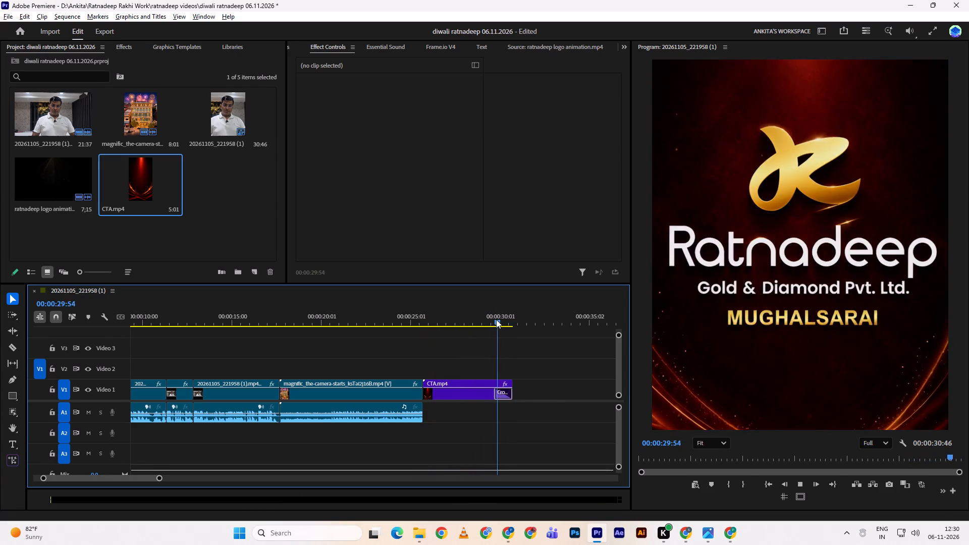
Play back the opening speaker segments from the start of the sequence to check the first cuts.
drag(496, 319, 71, 329)
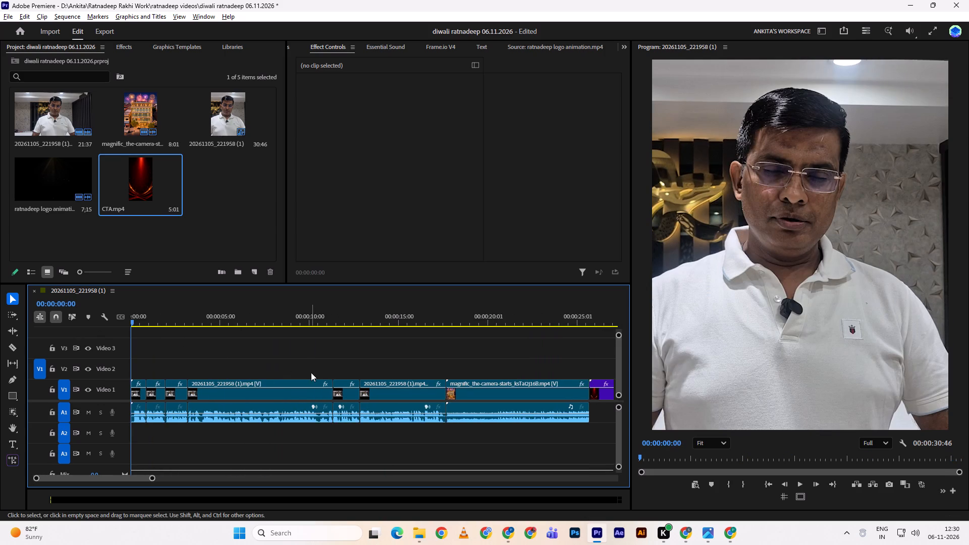
alt+scroll(306, 361, down, 4)
key(space)
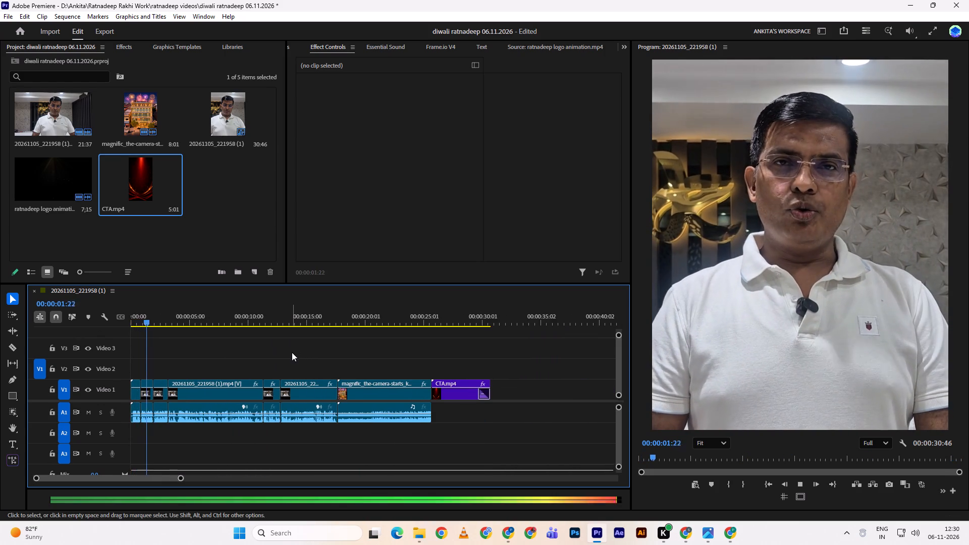
scroll(280, 350, up, 5)
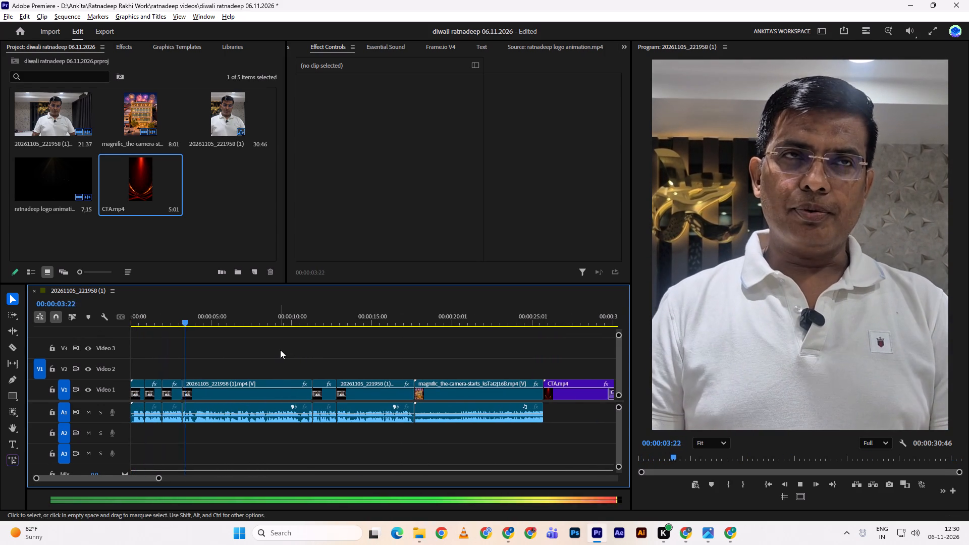
scroll(280, 350, up, 11)
drag(199, 308, 93, 329)
click(93, 329)
key(space)
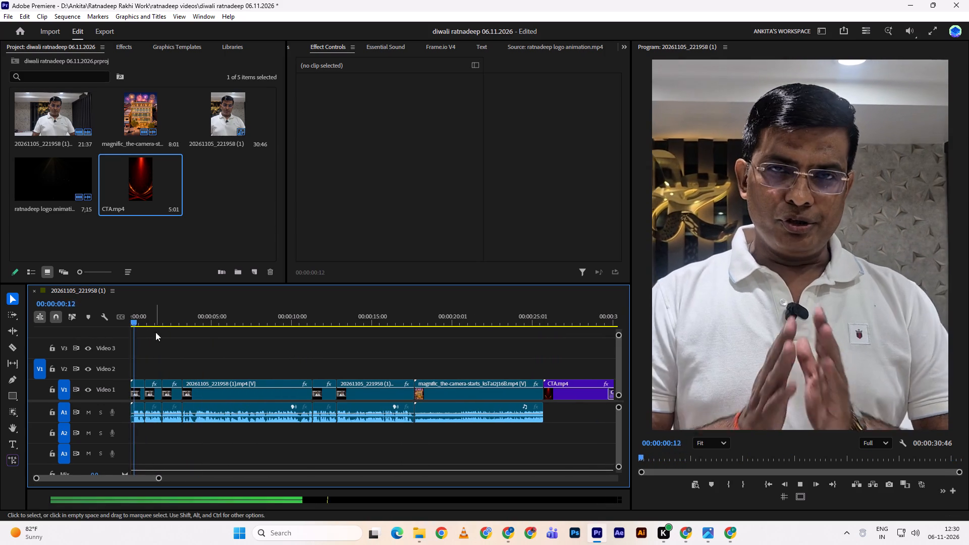
Replay the opening and ripple-trim the end of the first speaker segment back to 00:00:00:48.
alt+scroll(161, 334, up, 5)
scroll(167, 333, up, 5)
drag(168, 316, 92, 328)
drag(140, 310, 113, 315)
key(space)
key(space)
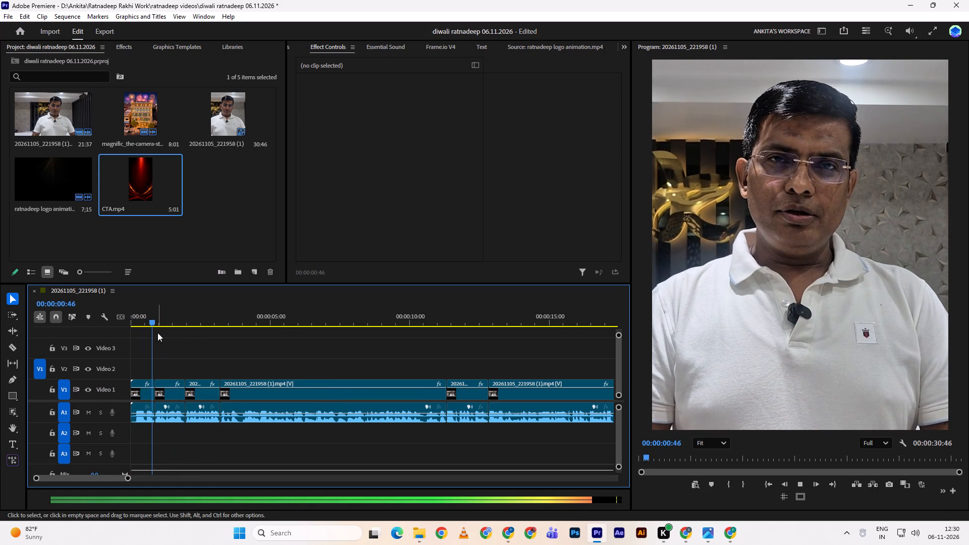
key(Right)
key(Right)
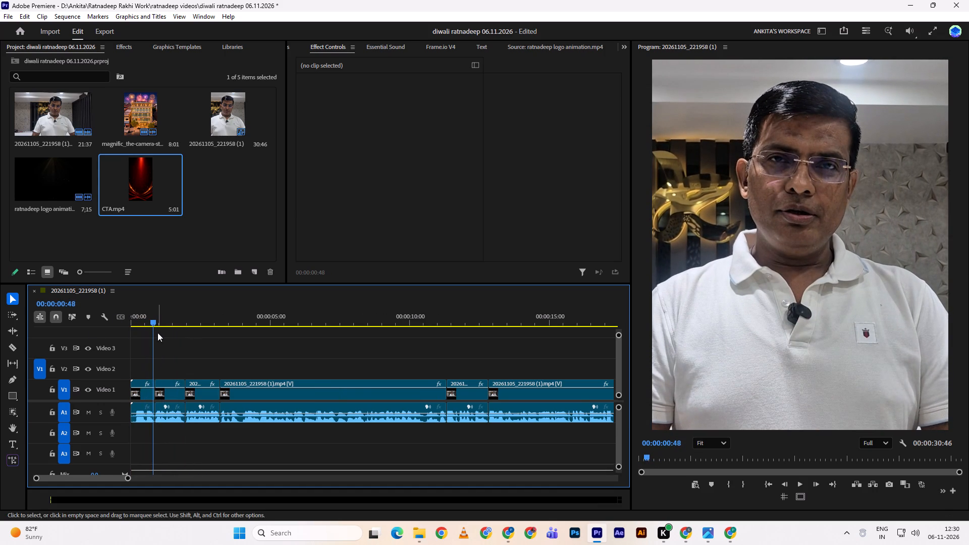
key(w)
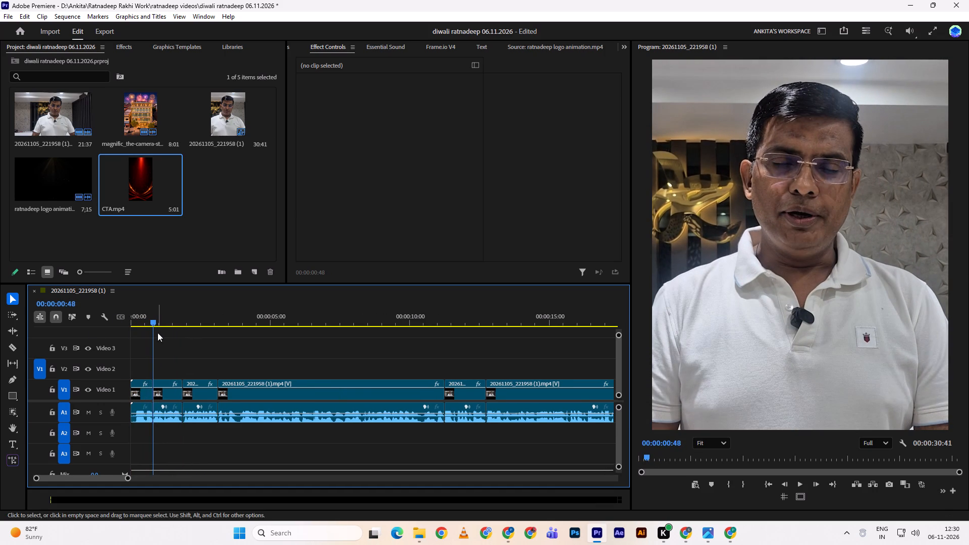
Ripple-trim the first three frames off the beginning of the second speaker segment.
key(Right)
key(Right)
key(Right)
key(q)
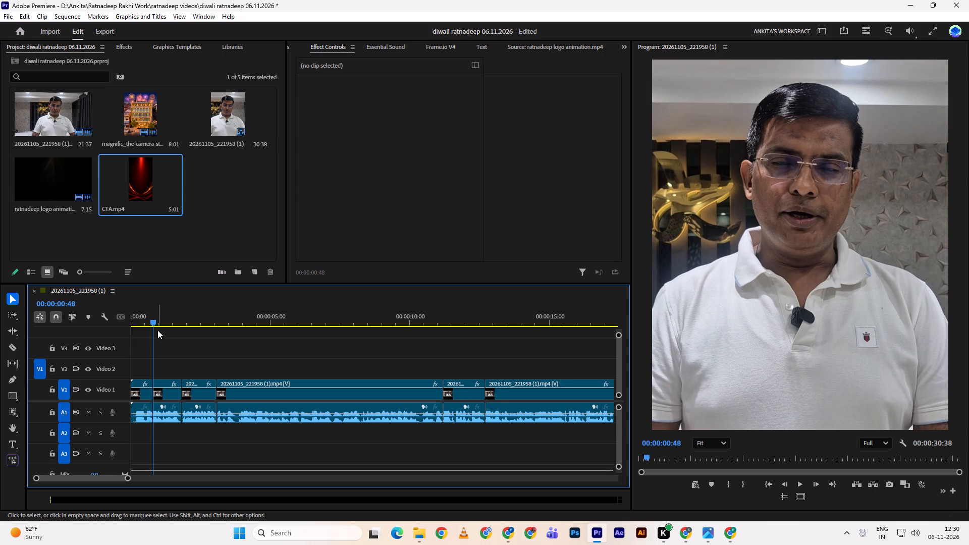
Replay the opening from the sequence start through the newly trimmed cut between the first two speaker segments.
click(152, 322)
key(space)
drag(147, 322, 128, 321)
key(space)
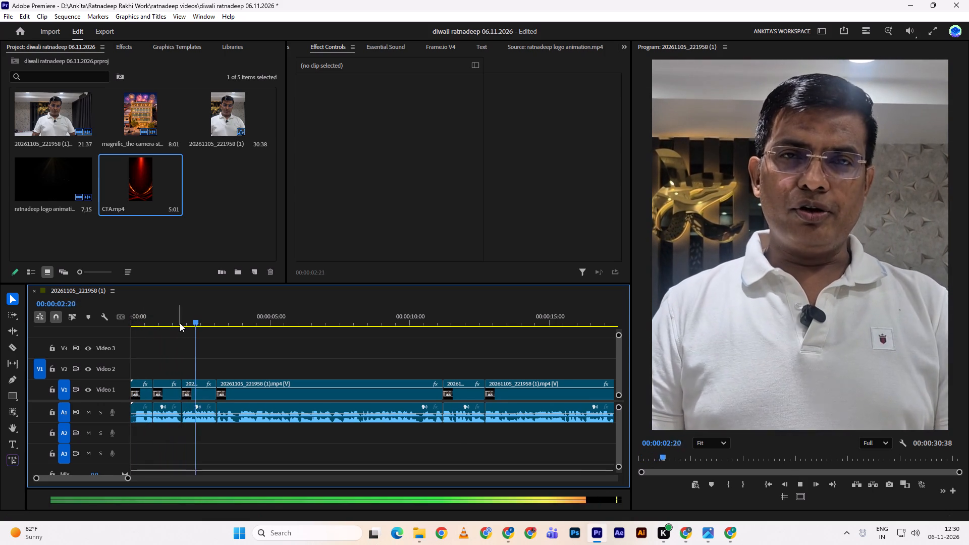
Play up to the end of the second speaker segment and ripple-trim its end back to 00:00:01:44.
drag(180, 323, 174, 319)
key(space)
key(space)
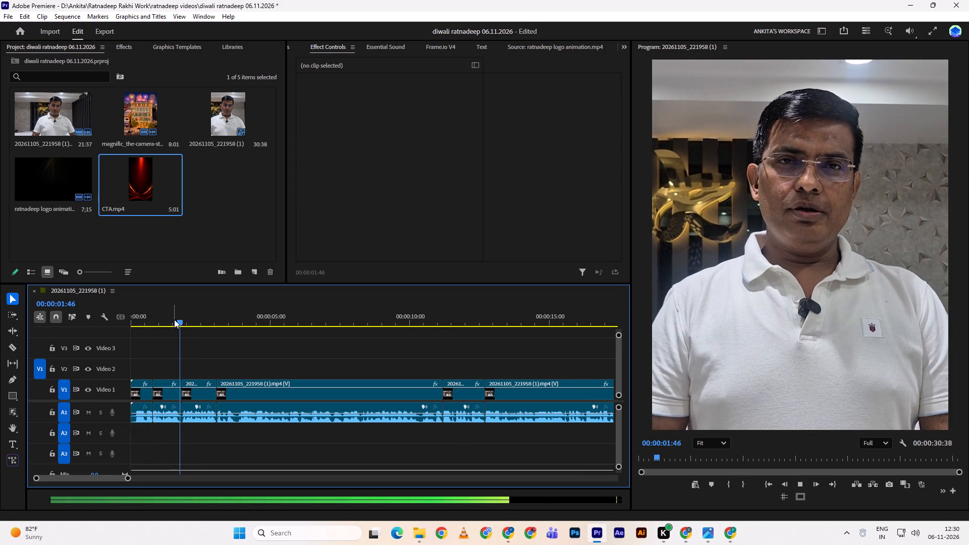
key(Left)
key(Left)
key(w)
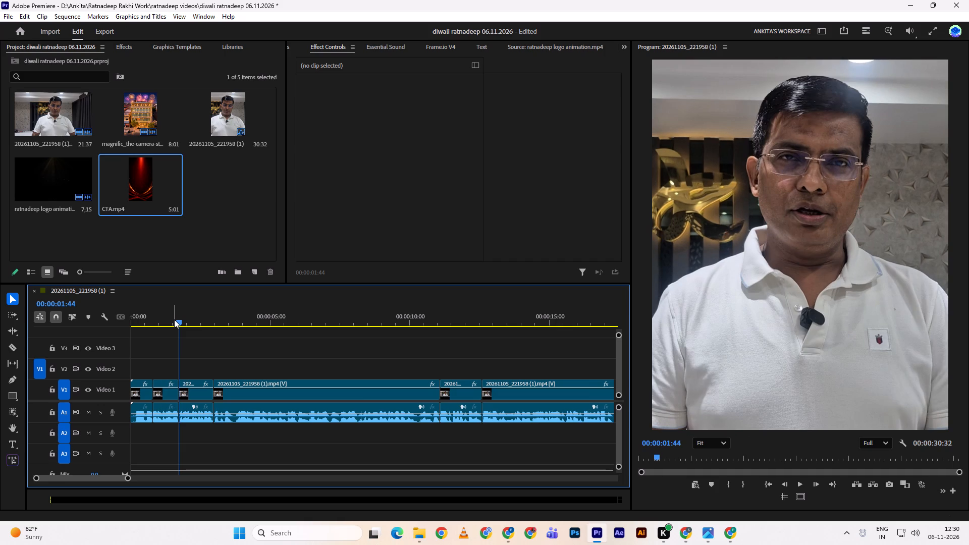
Replay the cut after the second speaker segment and ripple-trim one frame off the beginning of the third segment.
click(174, 319)
key(space)
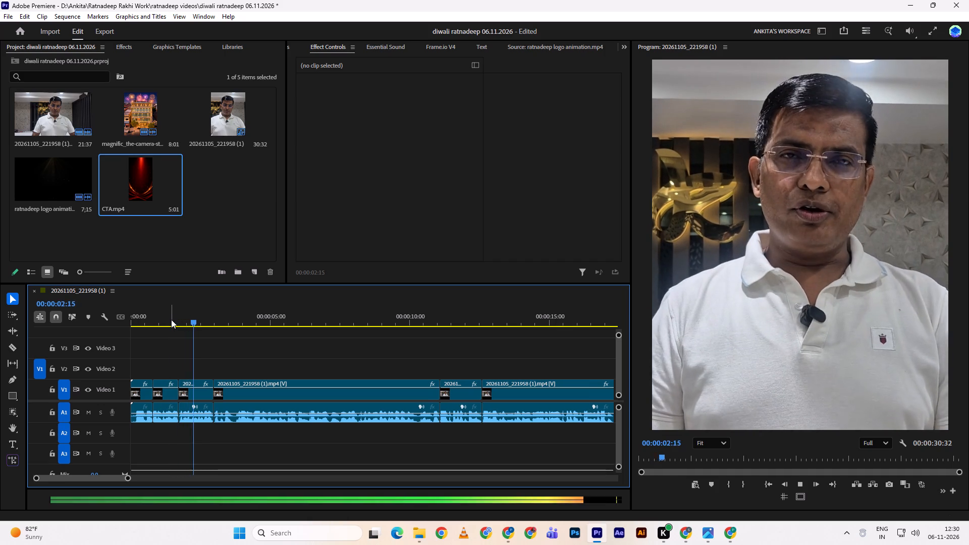
click(171, 319)
key(space)
key(space)
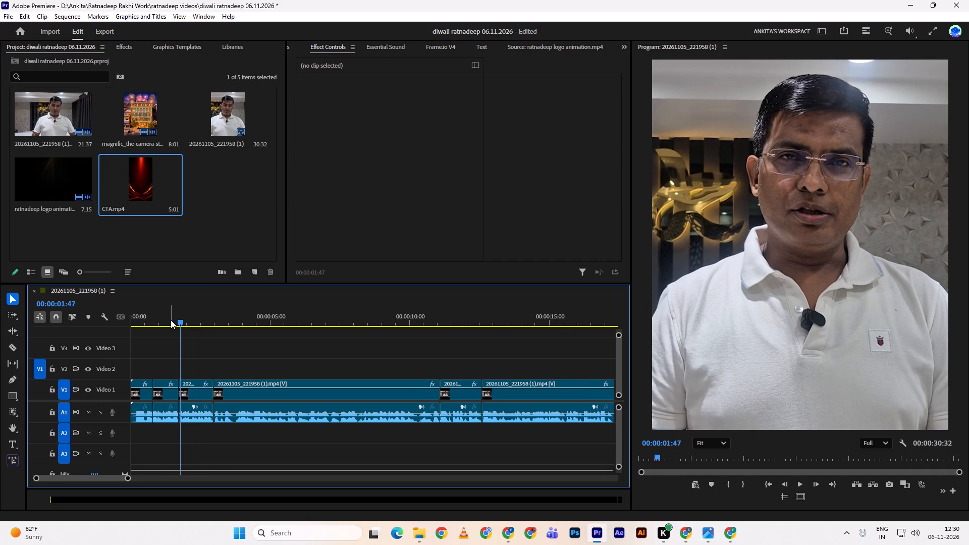
key(Left)
key(Left)
key(Left)
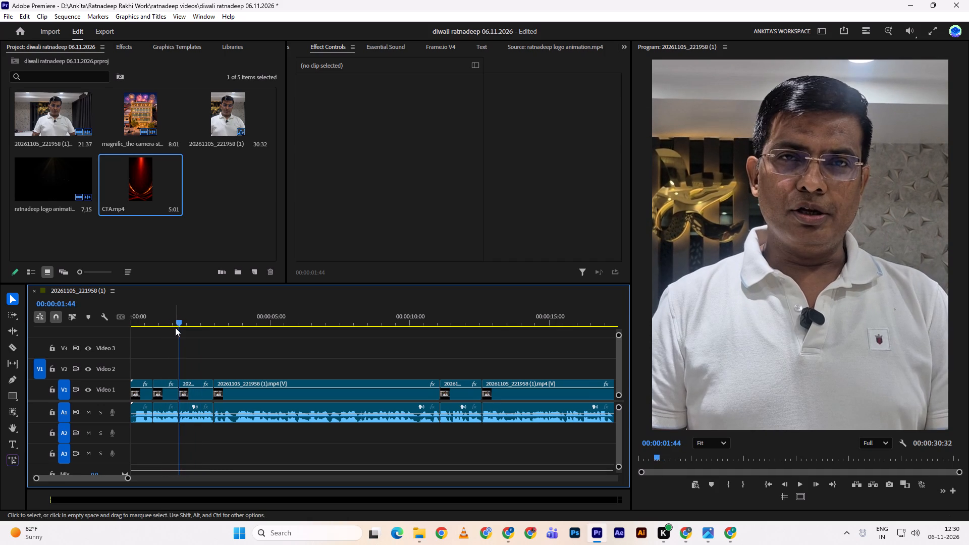
key(q)
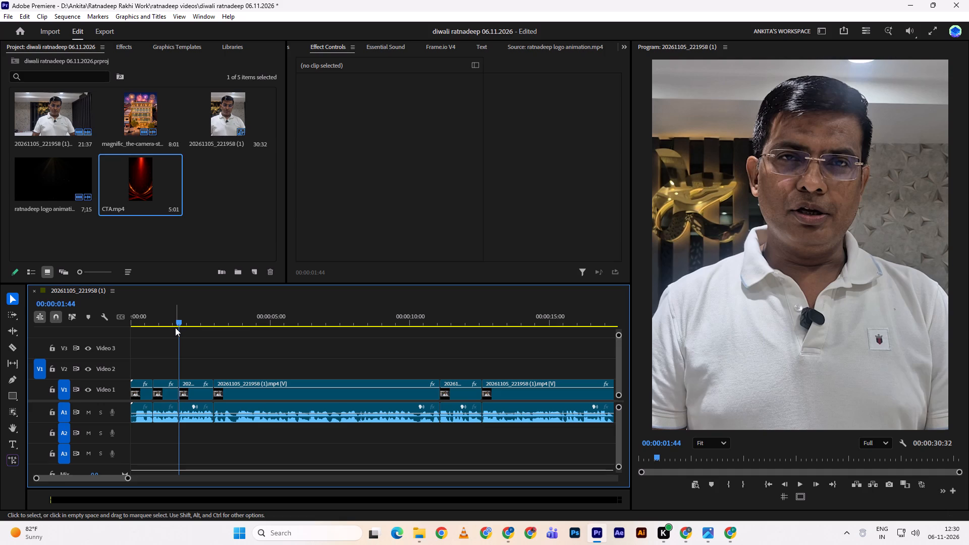
key(Right)
key(q)
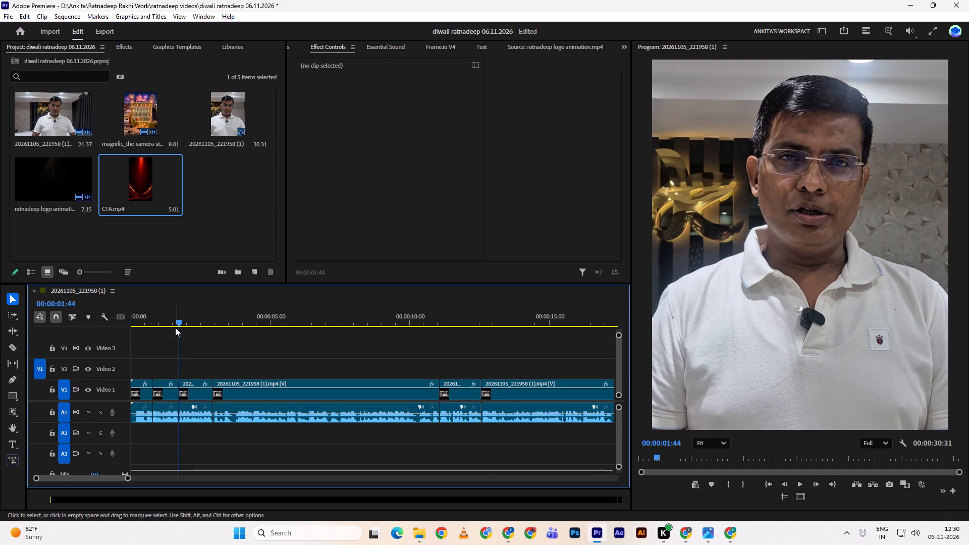
Recheck the same cut and ripple-trim one more frame off the beginning of the third speaker segment.
click(175, 324)
key(space)
click(184, 324)
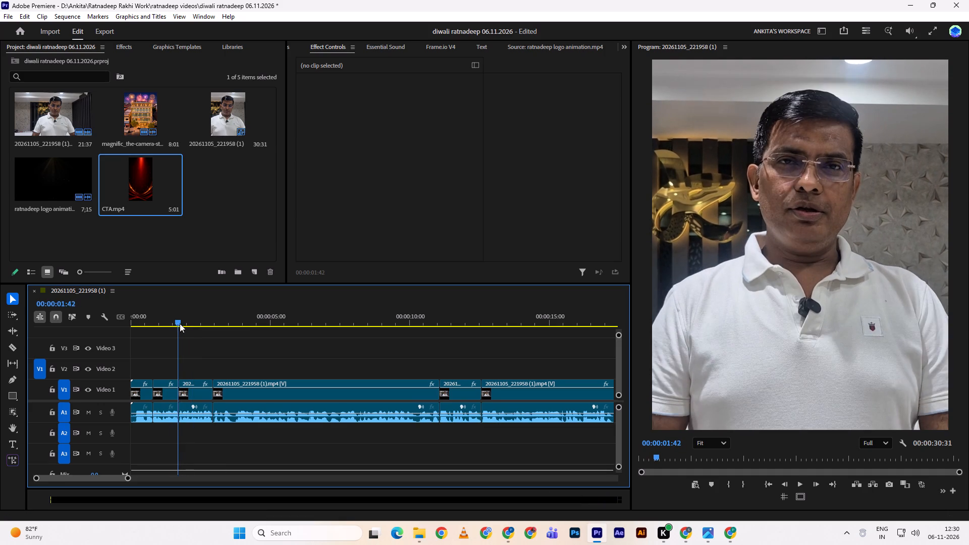
triple_click(182, 324)
key(q)
Replay from the end of the second speaker segment through the third and into the fourth to check the cuts.
drag(179, 323, 175, 322)
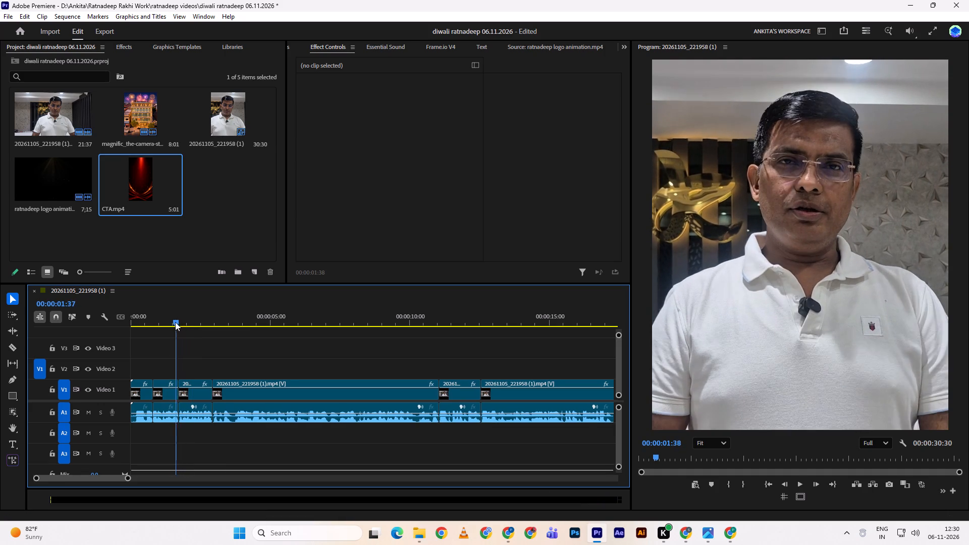
drag(175, 322, 173, 322)
key(space)
click(173, 322)
key(space)
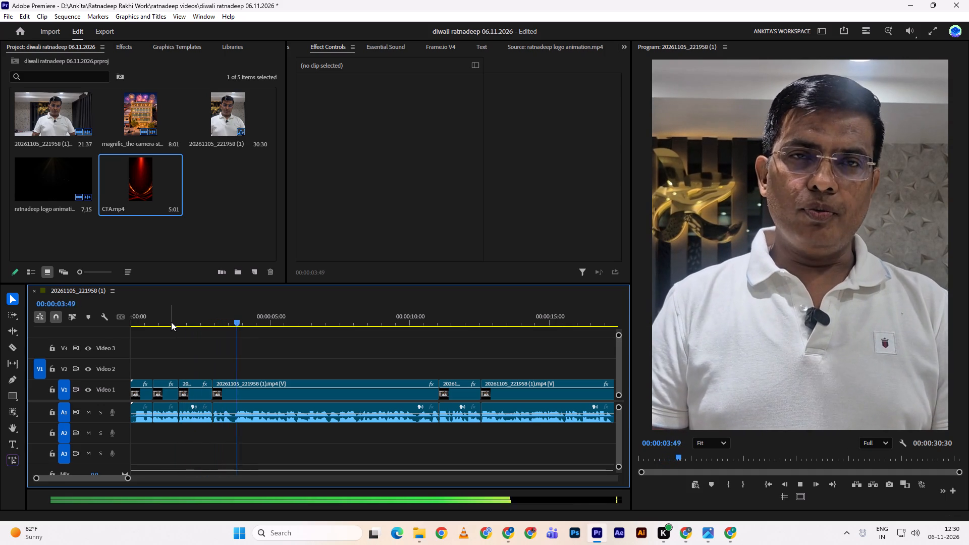
alt+scroll(223, 336, down, 2)
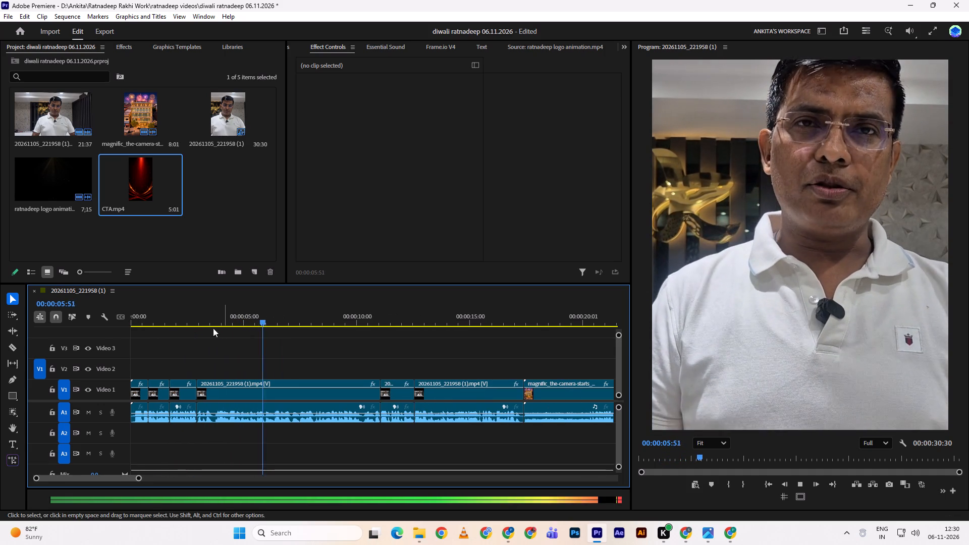
Replay the beginning of the fourth speaker segment and split it at 00:00:03:37.
drag(206, 315, 198, 316)
key(space)
click(198, 318)
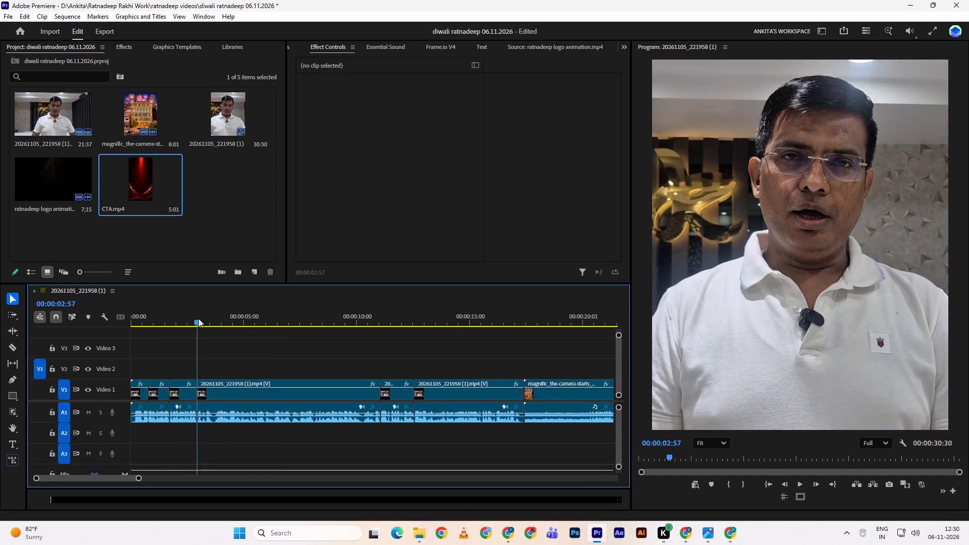
key(space)
alt+scroll(201, 320, up, 4)
drag(219, 320, 197, 326)
key(space)
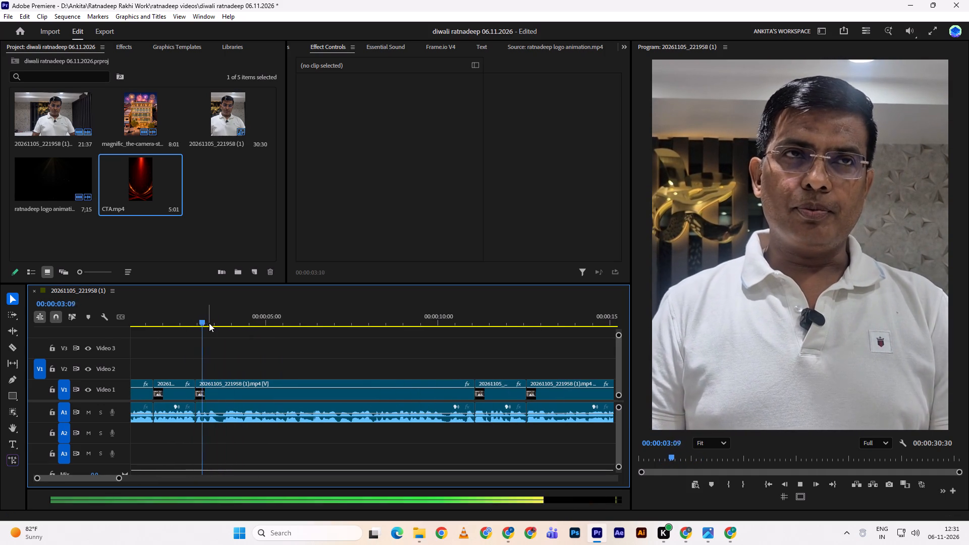
key(space)
key(space)
key(space)
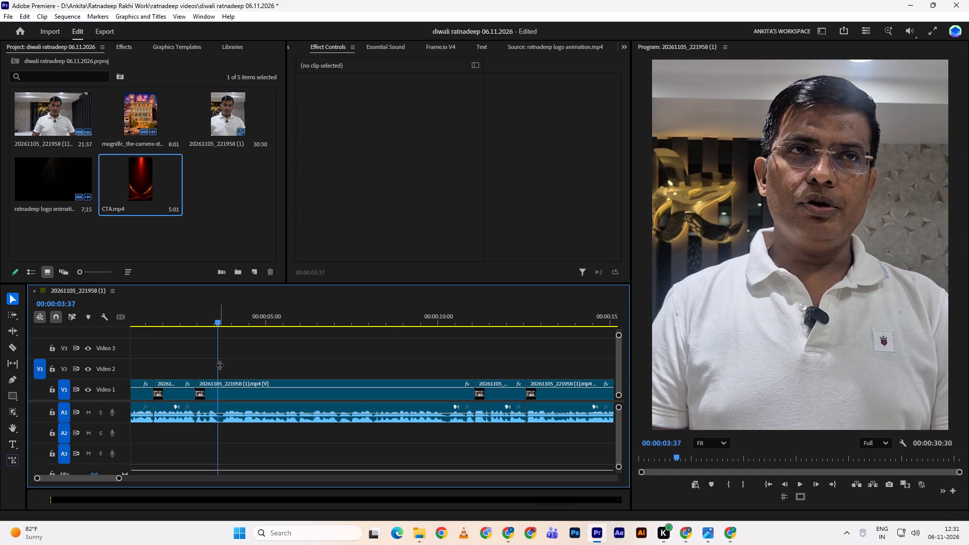
key(ctrl+k)
Ripple-trim the first eight frames off the speaker segment that follows the new split, up to 00:00:03:45.
key(space)
key(space)
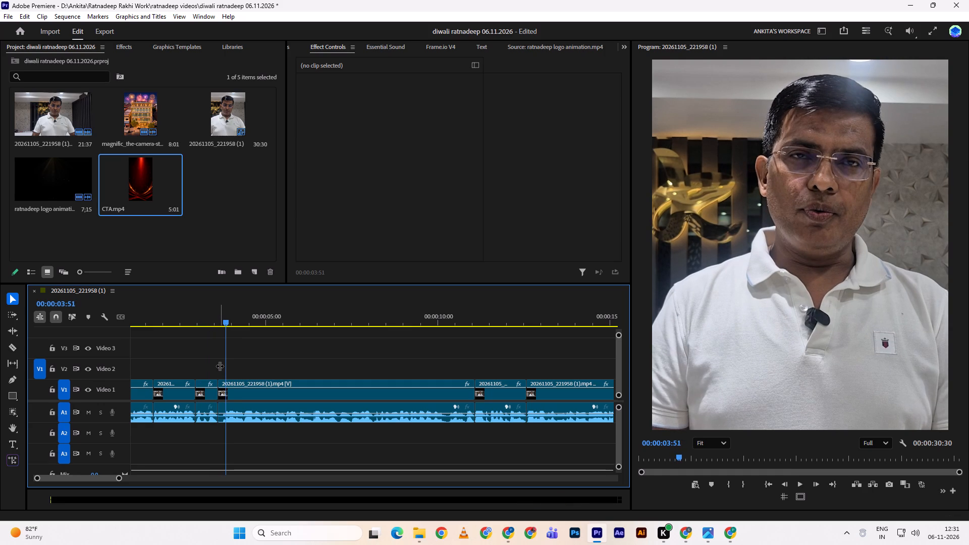
key(Left)
key(Left)
key(Left)
key(Left)
key(Left)
key(Left)
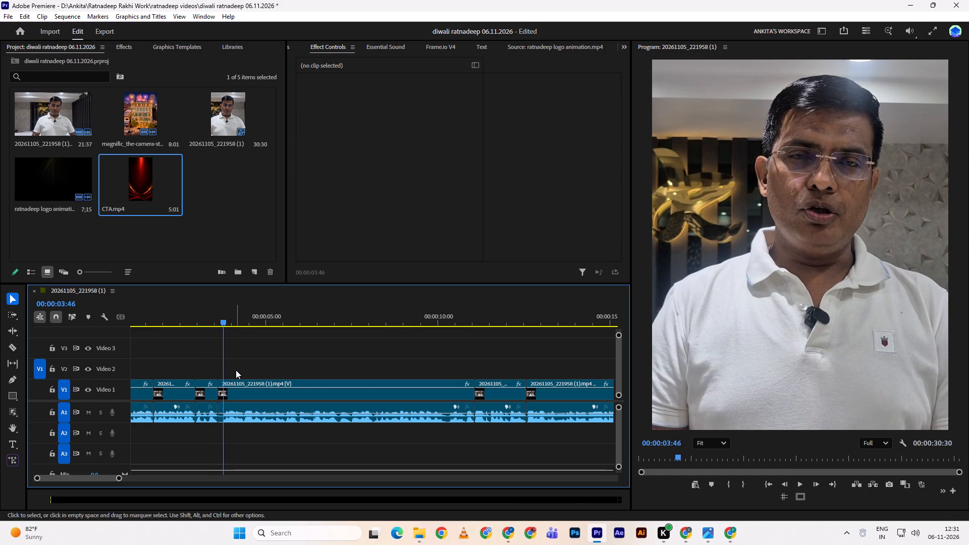
key(q)
Replay the new cut repeatedly and ripple-trim the end of the short fourth speaker segment back to 00:00:03:24.
drag(216, 331, 203, 324)
key(space)
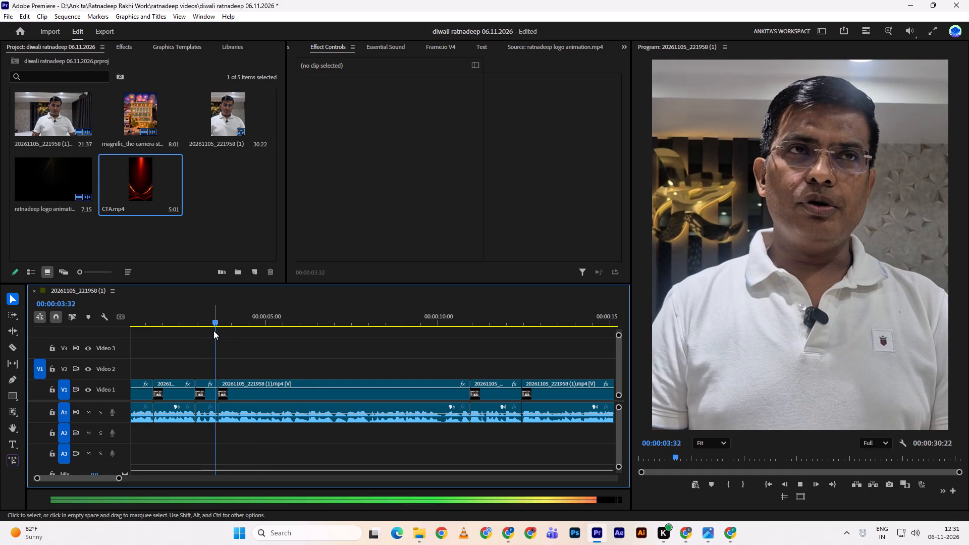
drag(215, 317, 202, 318)
click(202, 318)
key(space)
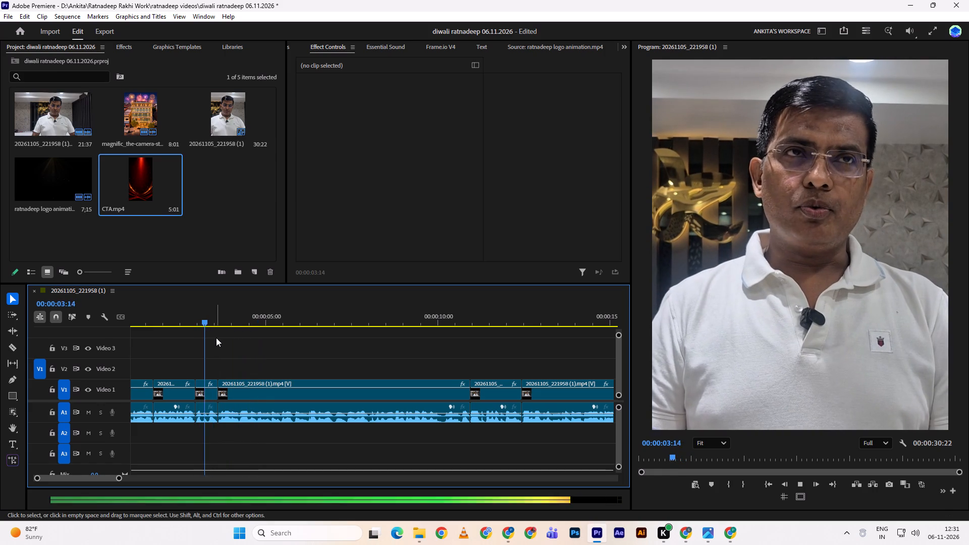
key(space)
key(space)
key(space)
drag(216, 332, 201, 331)
key(space)
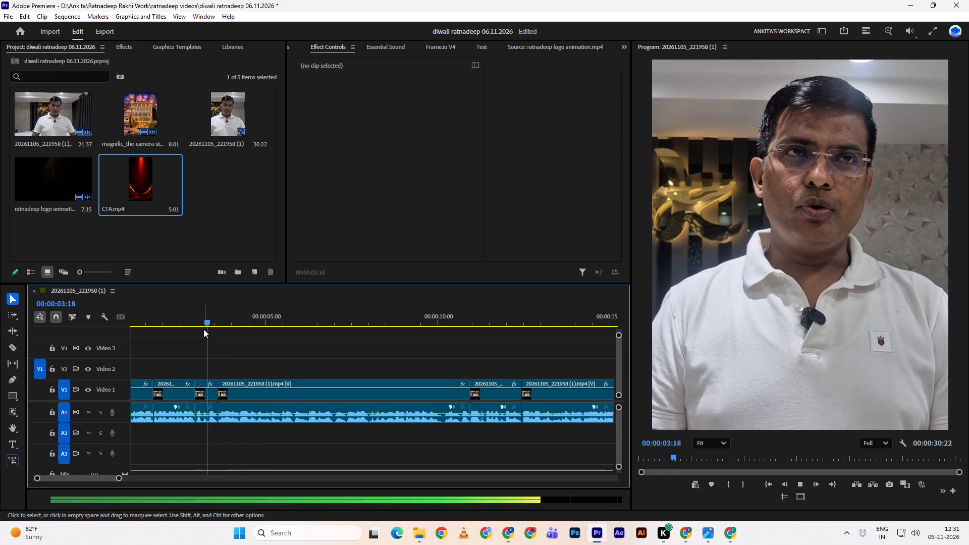
key(space)
key(space)
key(space)
drag(210, 325, 186, 328)
key(space)
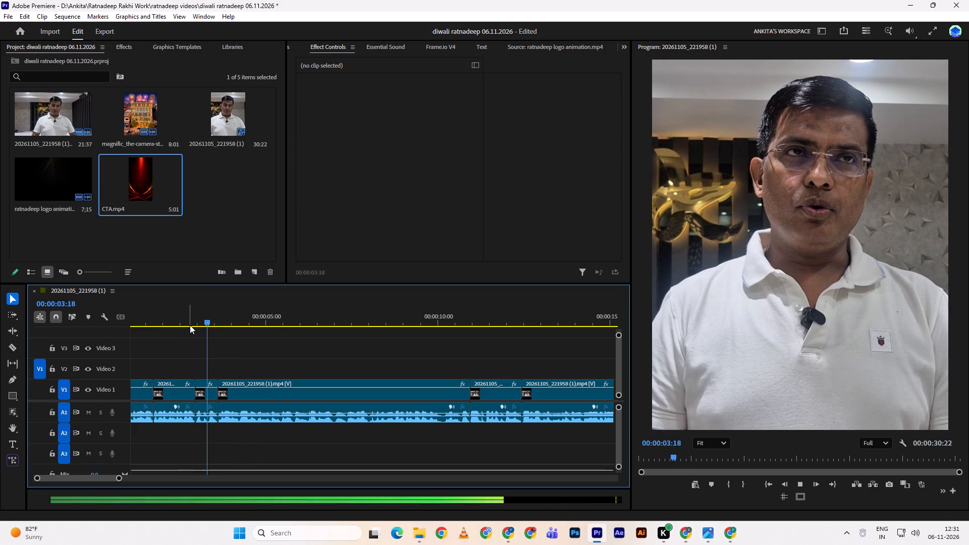
key(space)
key(w)
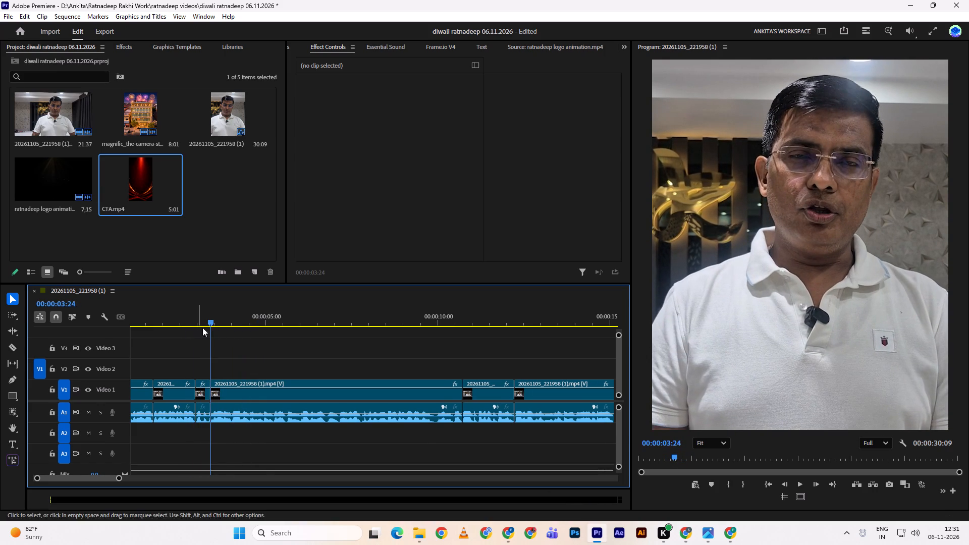
Replay from the third speaker segment through the retrimmed cut at 00:00:03:24.
drag(203, 320, 177, 331)
key(space)
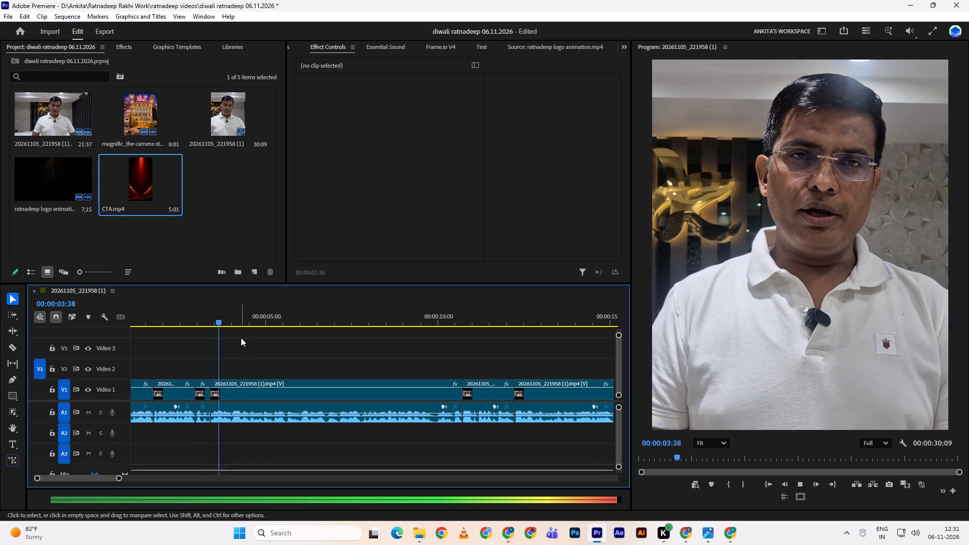
alt+scroll(241, 338, down, 7)
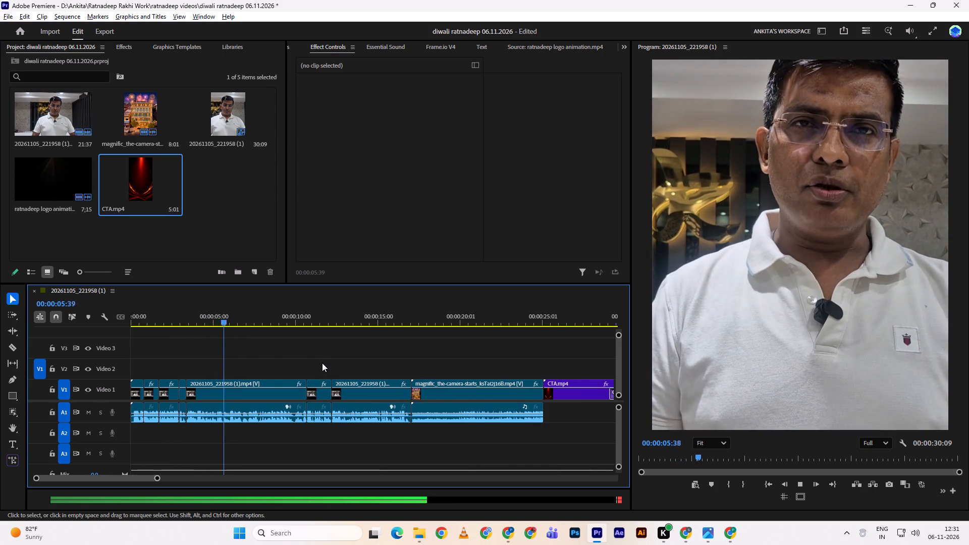
Save the project.
key(ctrl+s)
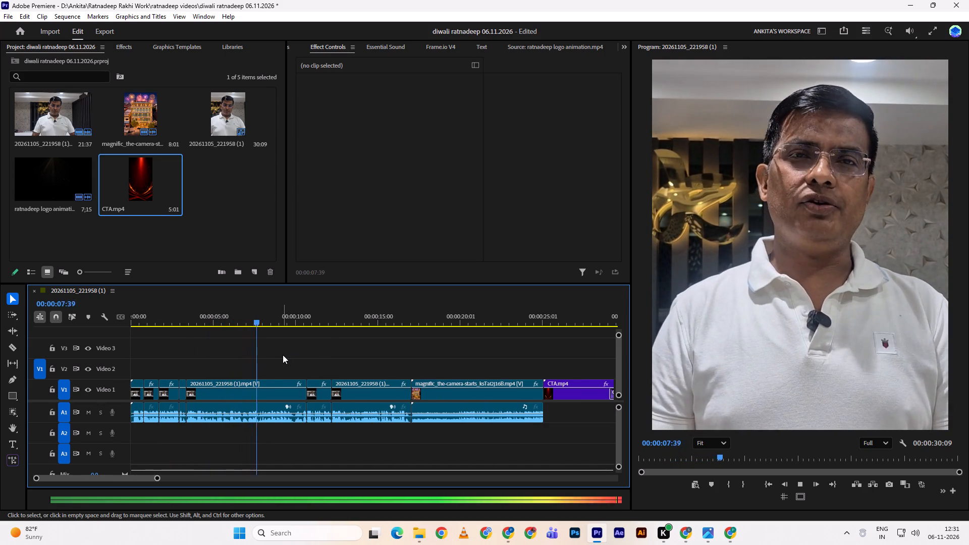
Review the sequence from its start, sampling the speaker segments and playing on through the fireworks clip and CTA logo ending.
drag(249, 309, 245, 310)
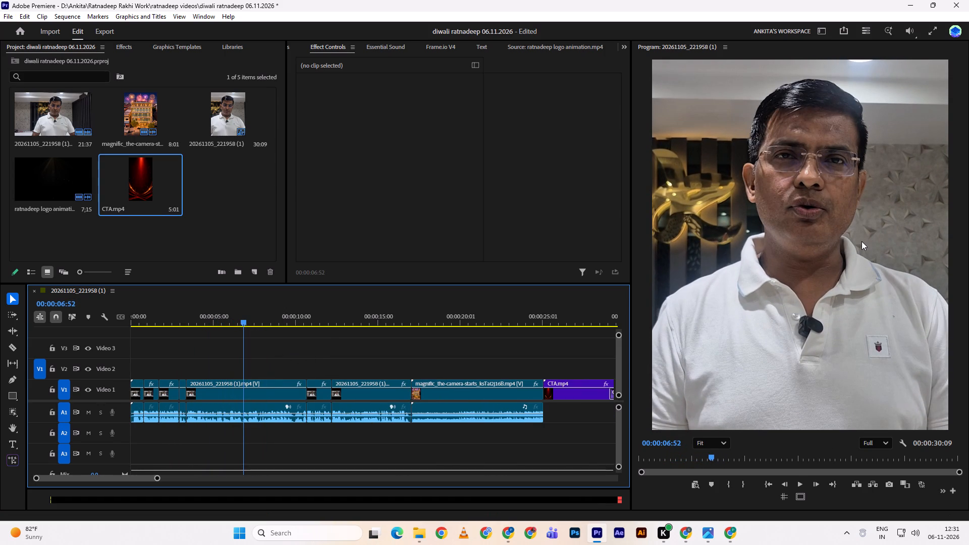
drag(241, 313, 40, 345)
click(40, 345)
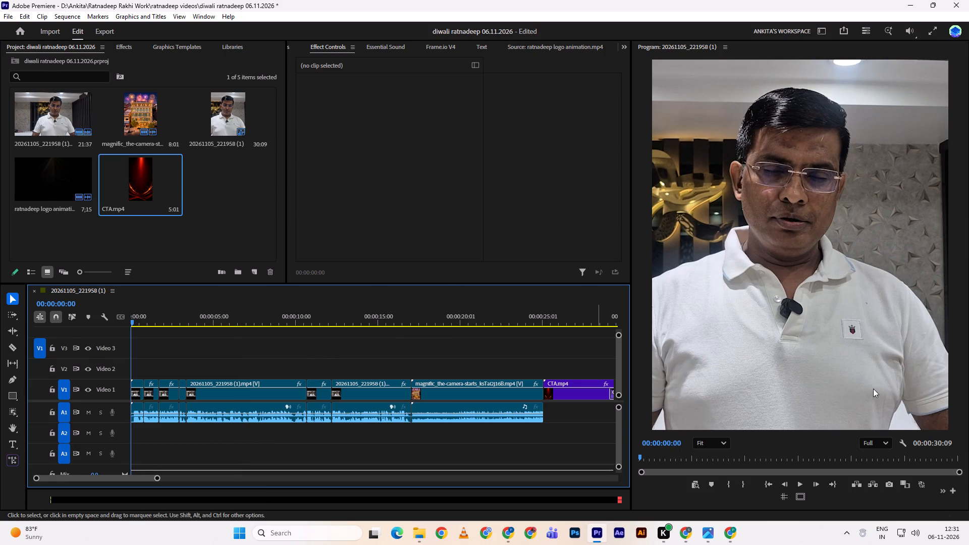
key(space)
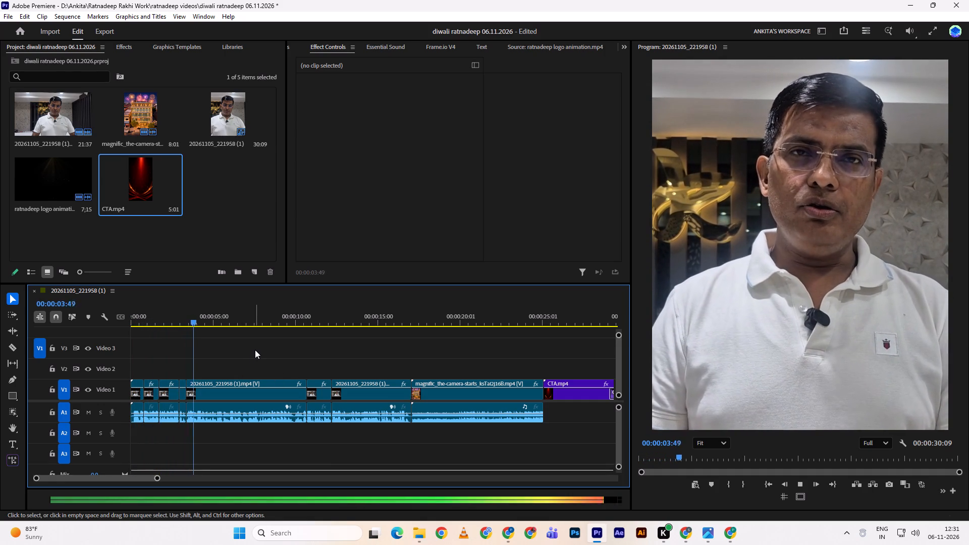
click(288, 319)
key(space)
click(362, 316)
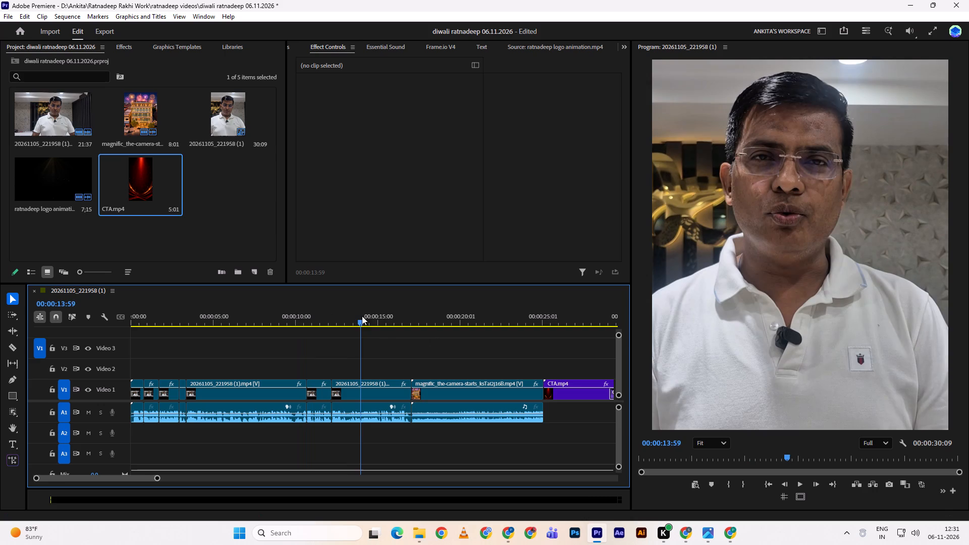
key(space)
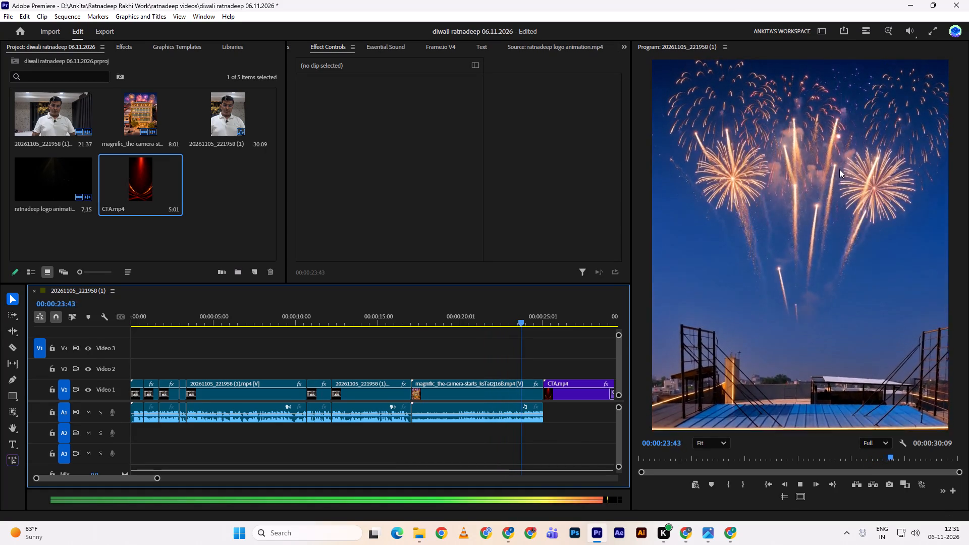
key(space)
scroll(417, 309, down, 8)
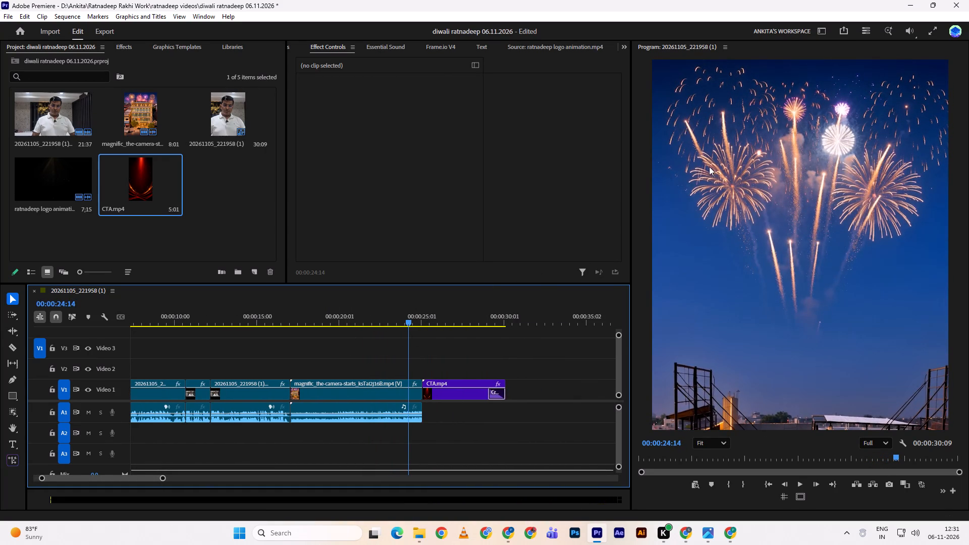
key(space)
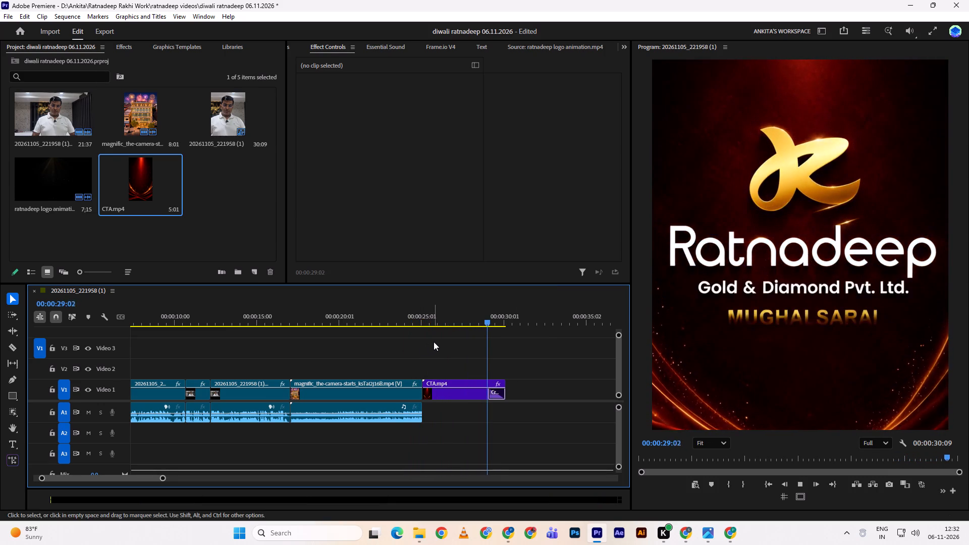
Place the playhead at the start of the CTA clip and open the Animation Composer extension in a shortened window.
drag(467, 320, 429, 324)
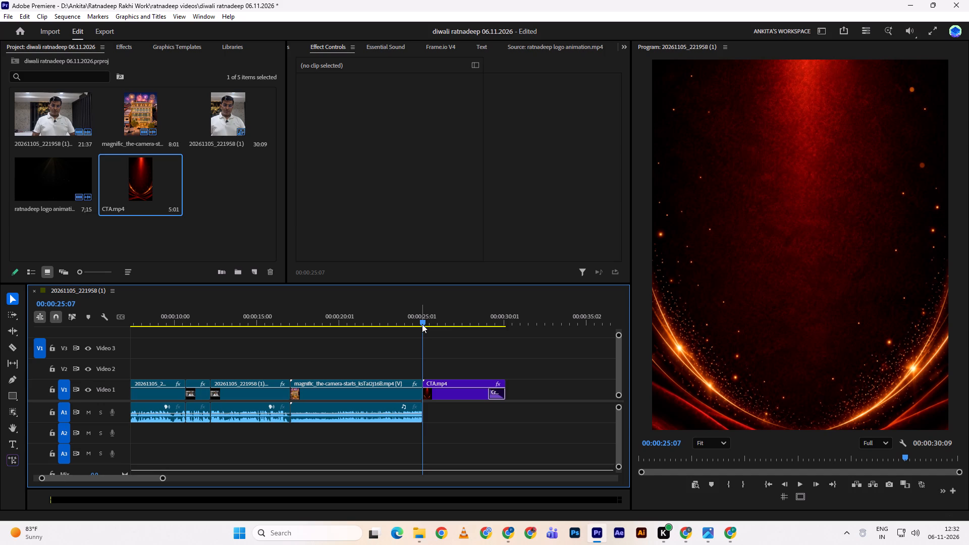
double_click(196, 14)
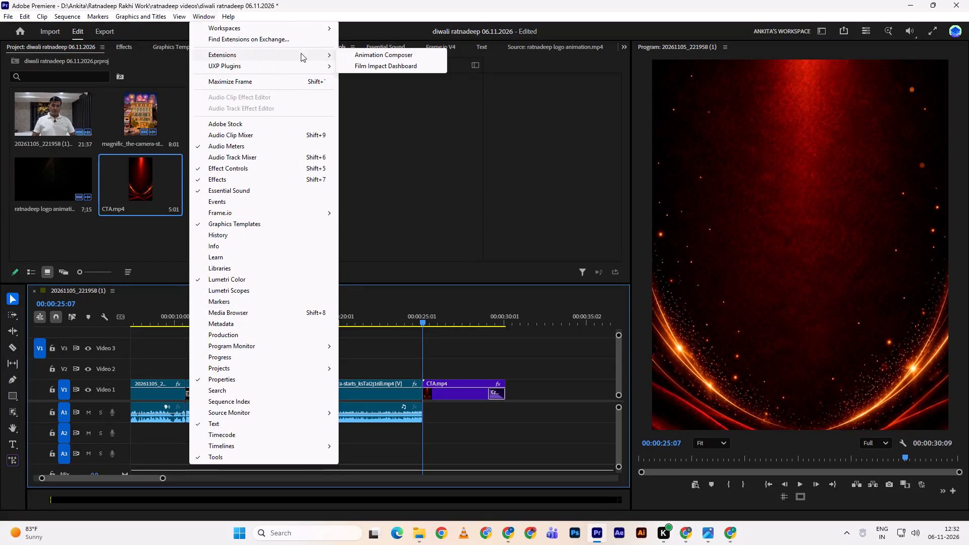
click(387, 54)
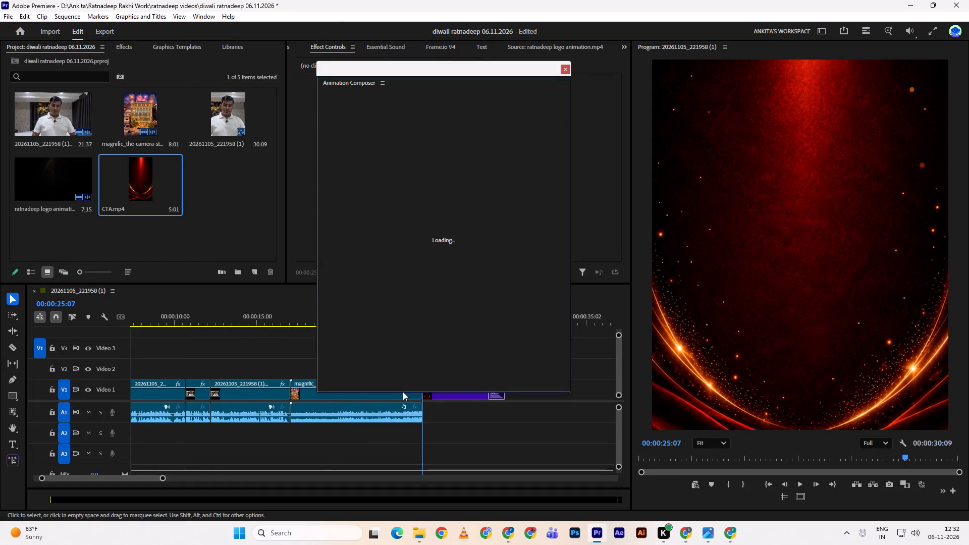
drag(401, 394, 412, 295)
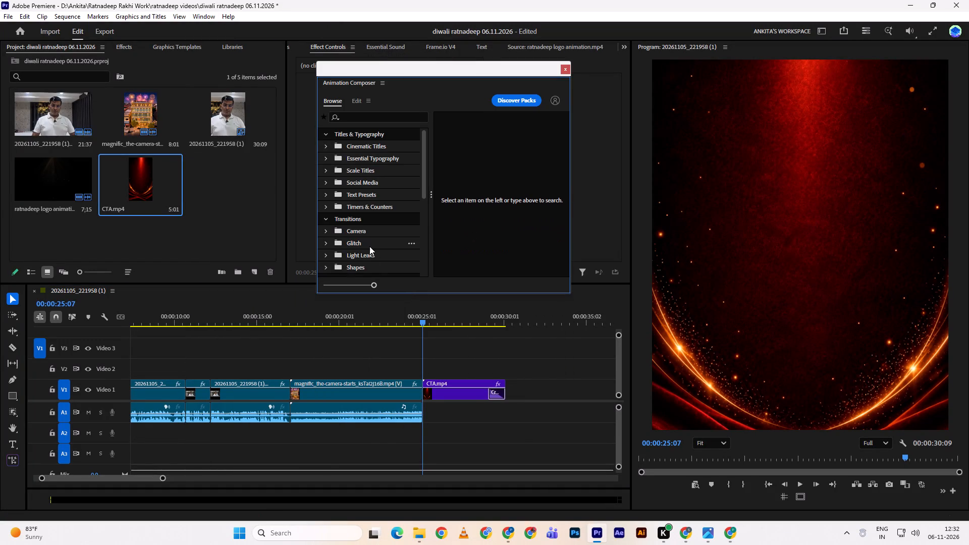
Add the Generated Light Leak 9 transition from the Light Leaks category over the cut into the CTA clip.
click(376, 256)
scroll(500, 210, down, 2)
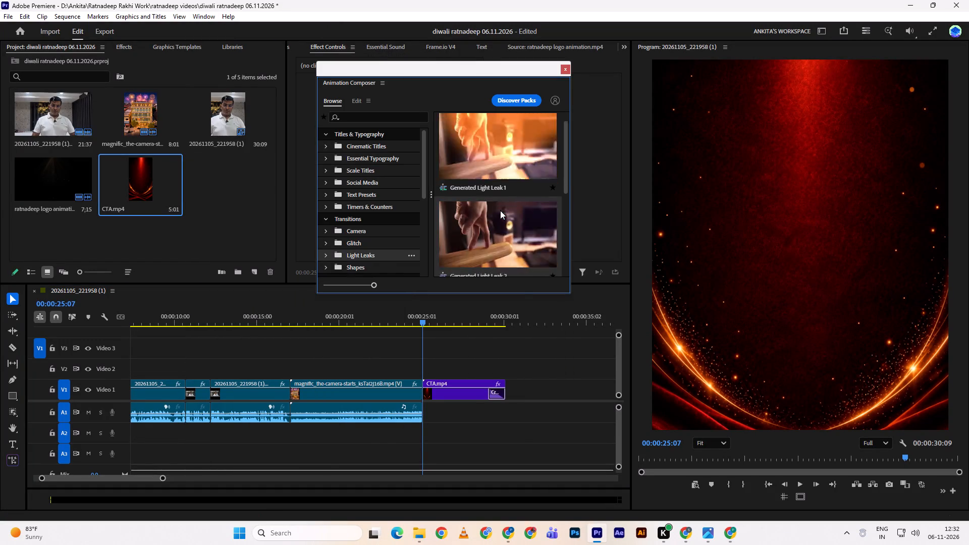
scroll(500, 210, down, 10)
click(502, 205)
click(545, 276)
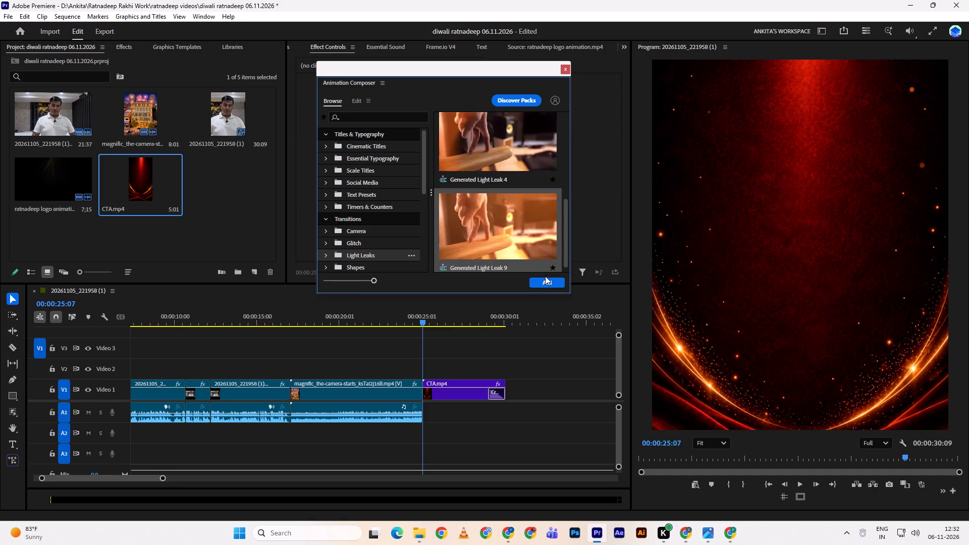
double_click(545, 277)
double_click(551, 285)
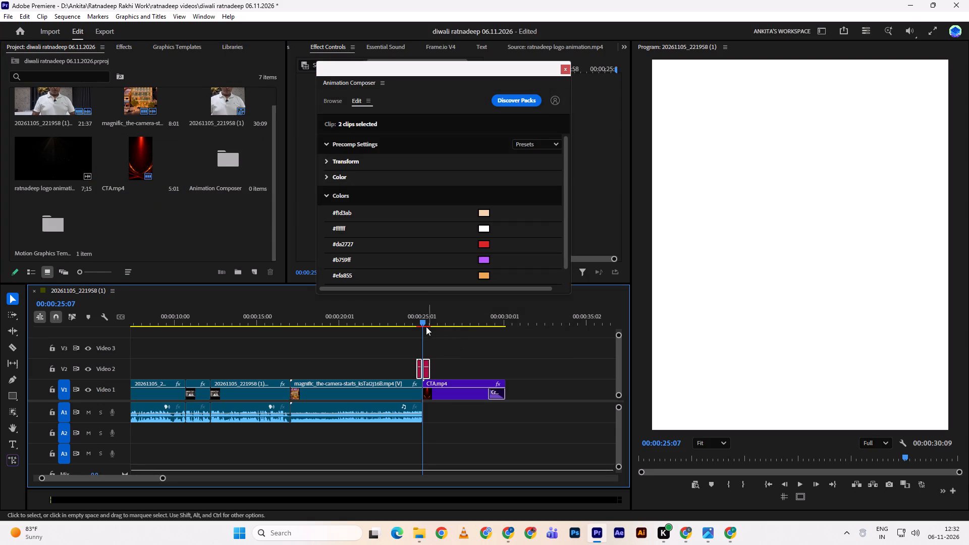
Preview the light leak transition between the fireworks clip and the CTA clip.
drag(422, 319, 408, 322)
key(space)
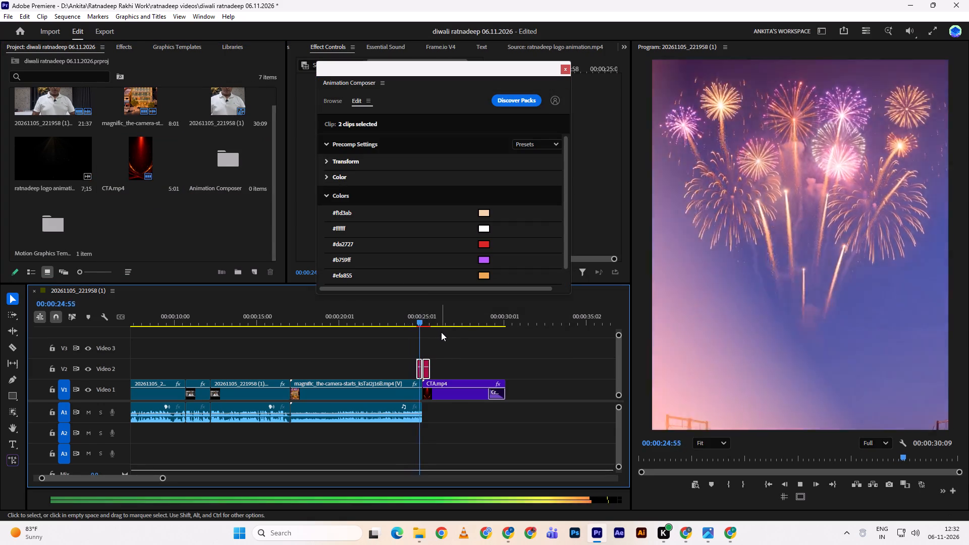
drag(432, 318, 404, 317)
click(404, 317)
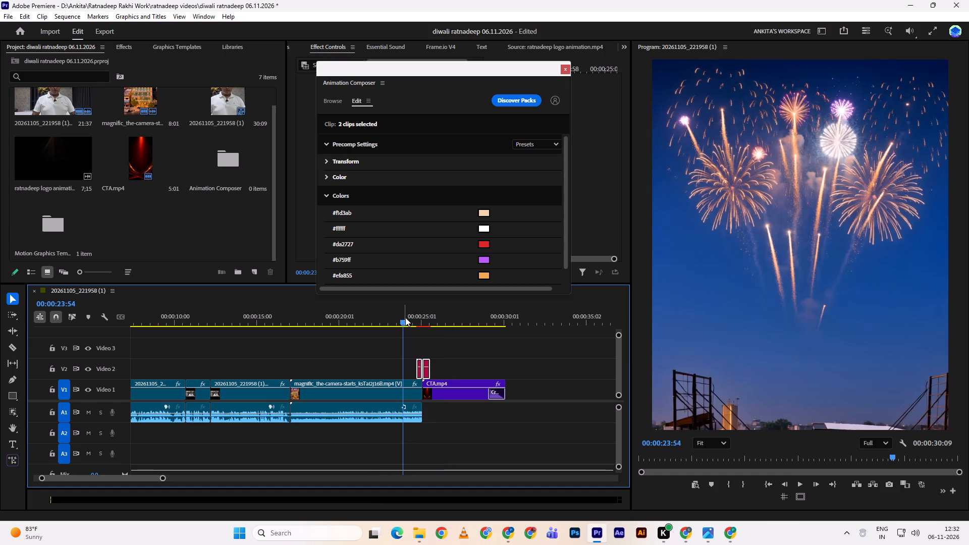
Add the Generated Light Leak 9 transition over the cut from the last speaker segment to the fireworks clip at 00:00:17:05.
drag(405, 317, 287, 327)
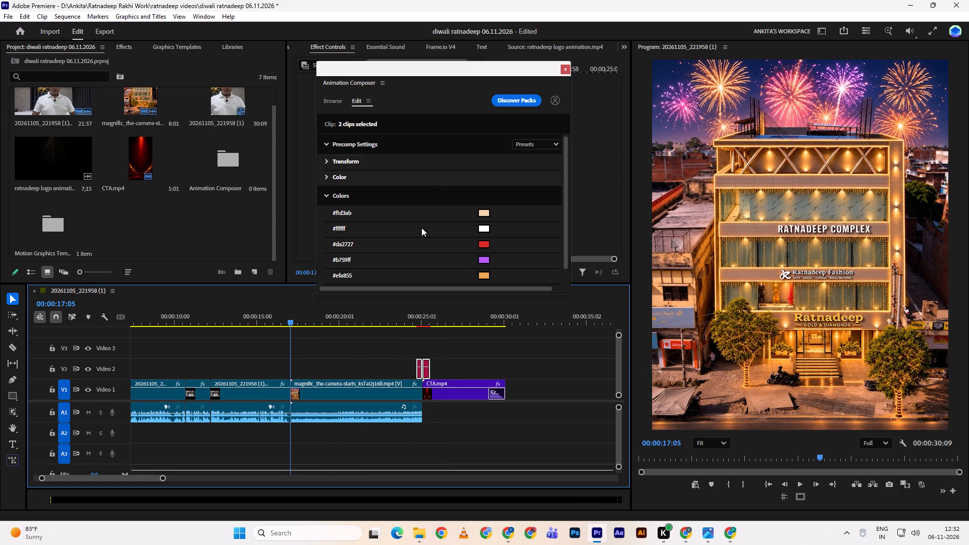
click(328, 100)
scroll(531, 221, down, 8)
click(505, 240)
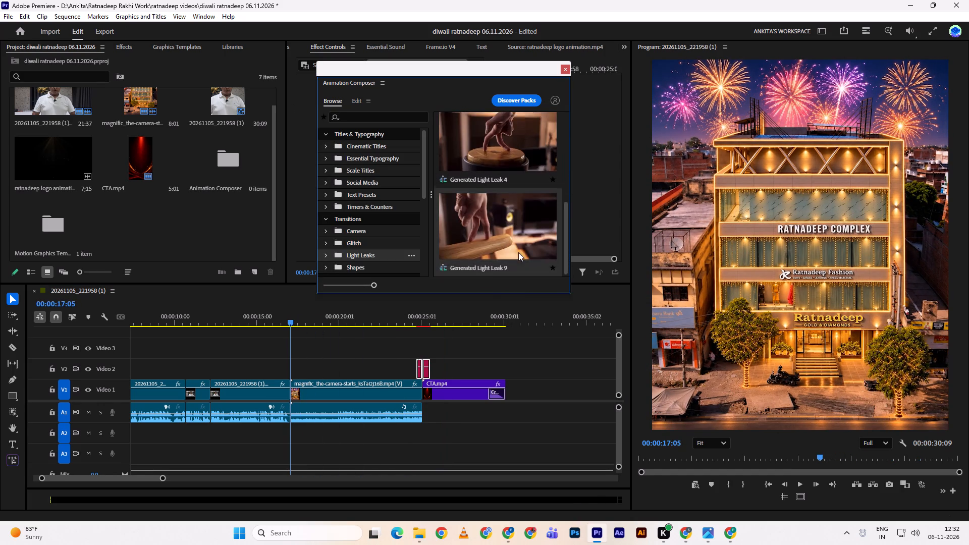
click(509, 243)
click(545, 281)
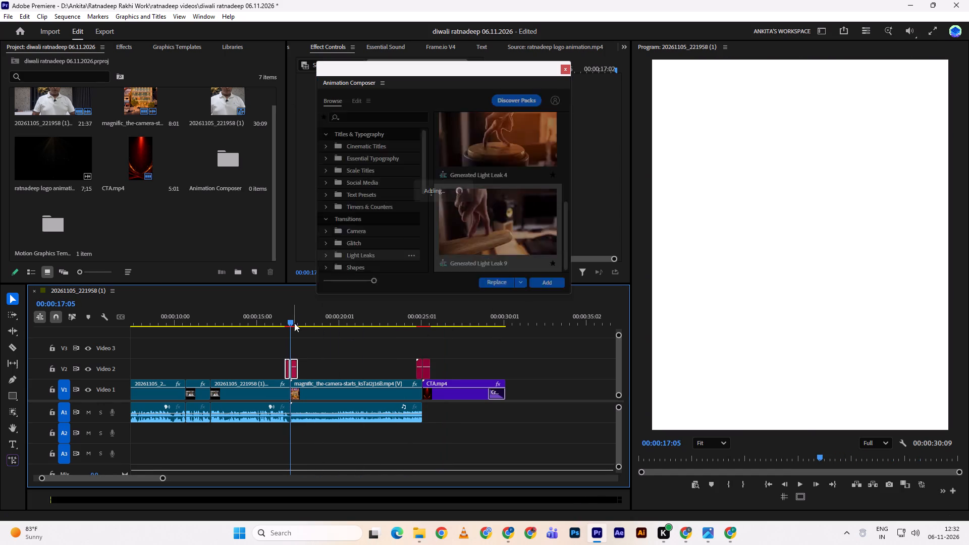
Play from just before the first light leak through the fireworks into the CTA clip, and close Animation Composer.
drag(288, 317, 274, 316)
key(space)
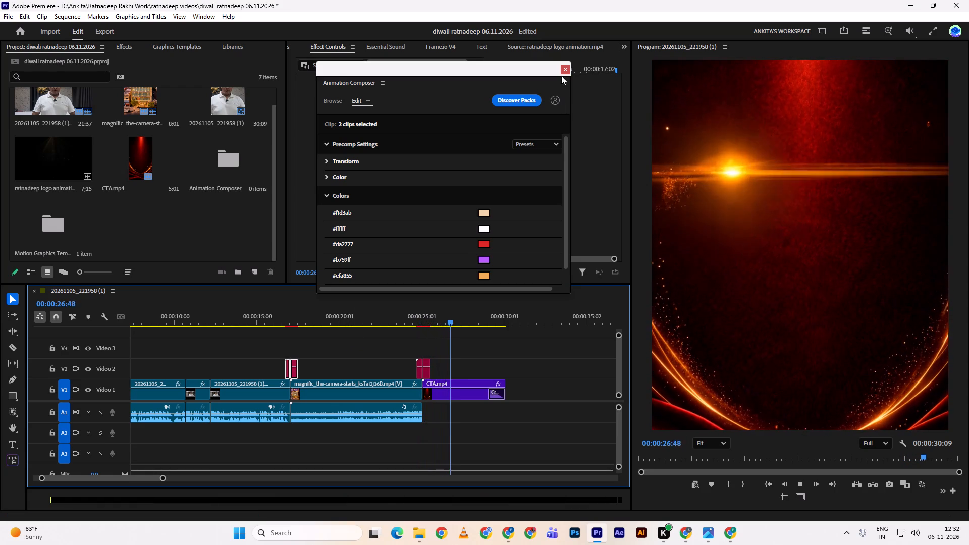
double_click(565, 67)
Return the playhead to the start of the sequence and save the project.
drag(421, 313, 250, 321)
click(250, 321)
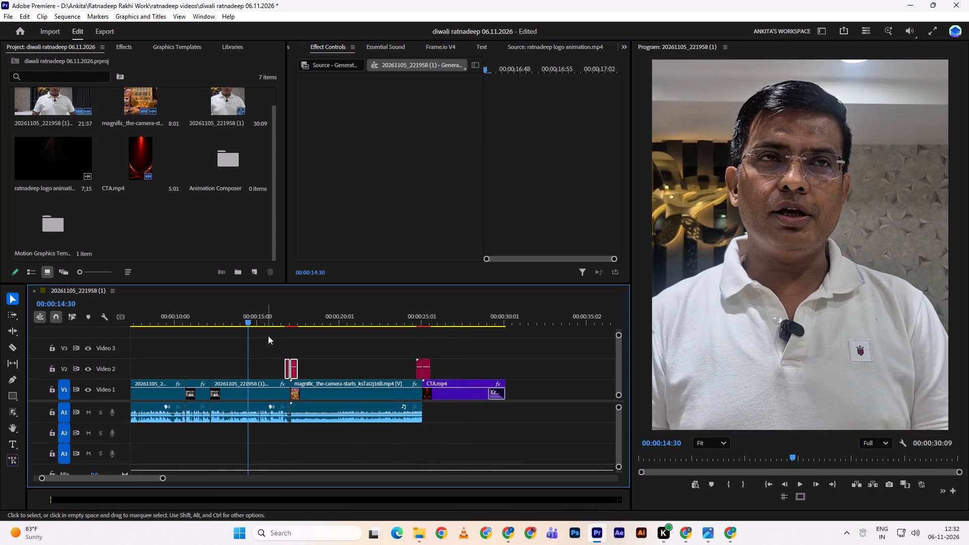
scroll(275, 337, down, 3)
scroll(283, 334, up, 10)
drag(285, 317, 70, 336)
click(70, 336)
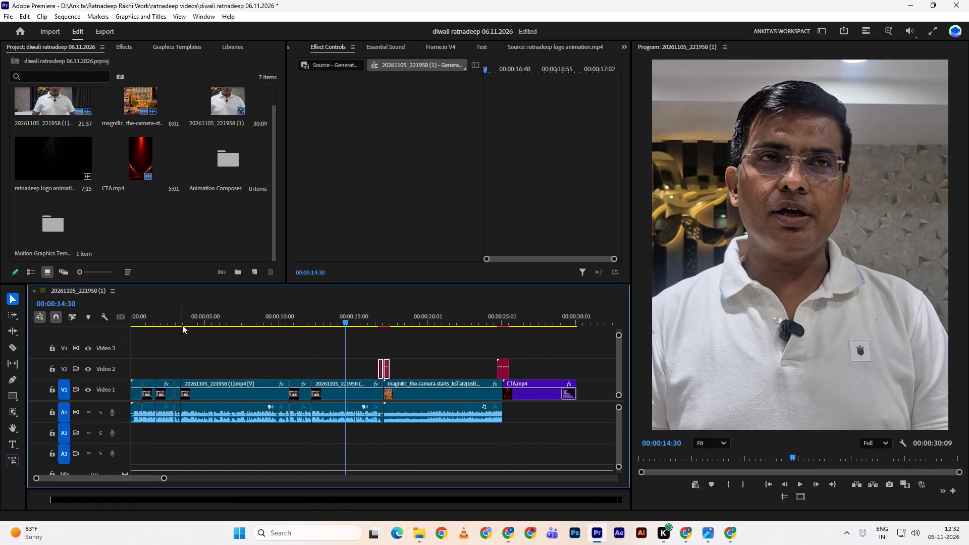
drag(178, 316, 103, 319)
key(ctrl+s)
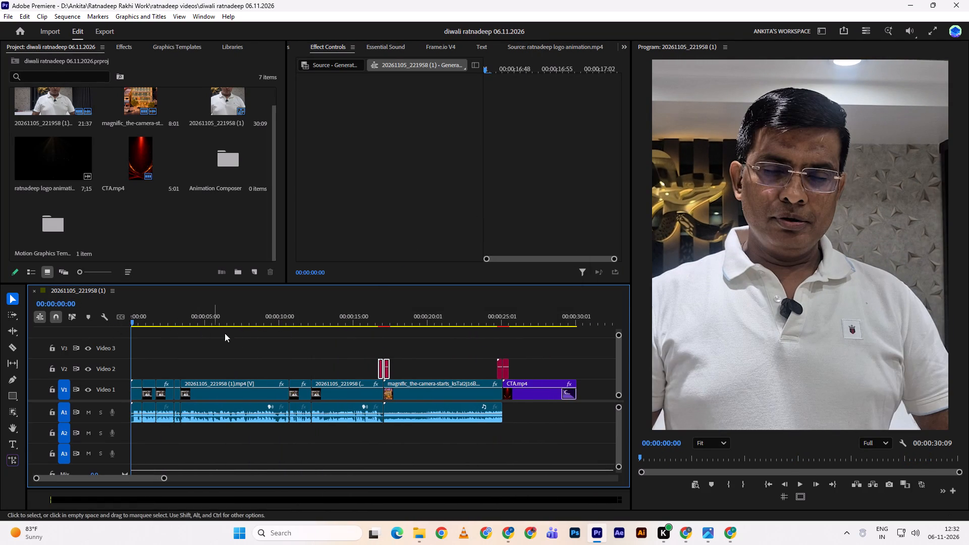
Render the sequence's video previews and play its opening second.
key(Return)
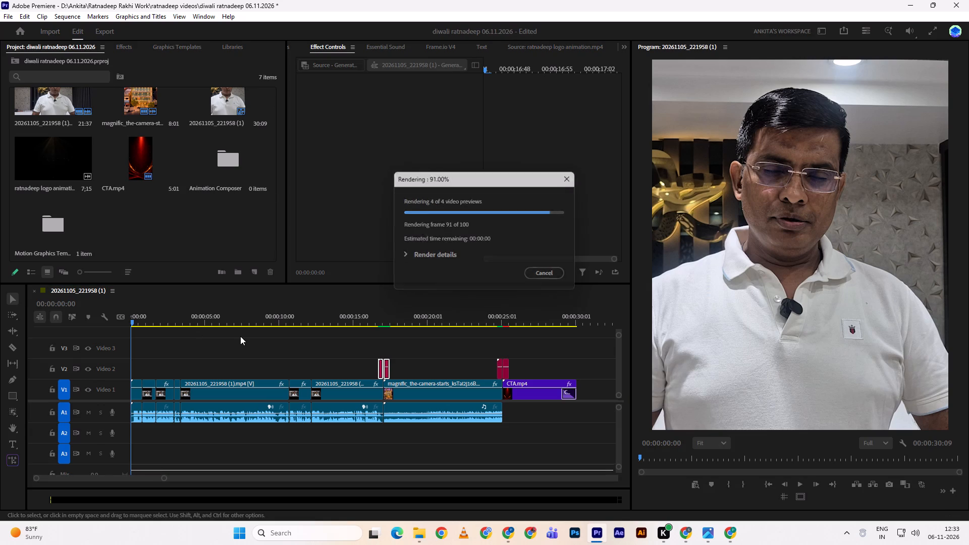
key(space)
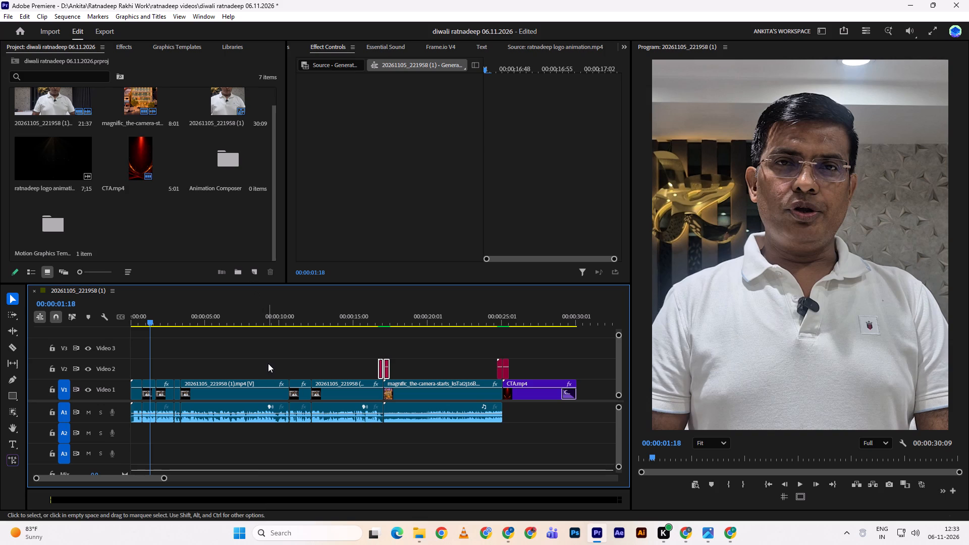
Bring "new l nd f post size" from the Ratnadeep Rakhi Work folder into the project and place it on Video 3 at the sequence start.
key(alt+Tab)
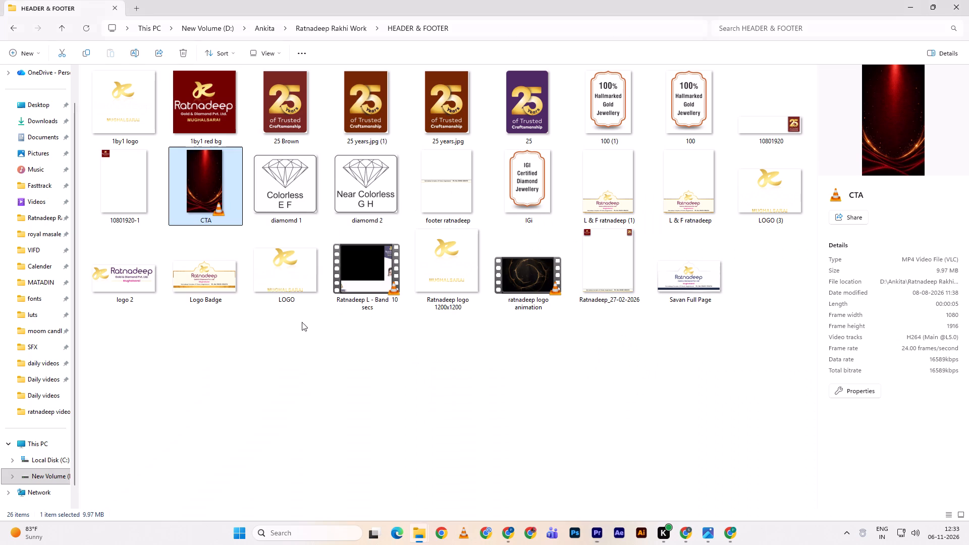
click(61, 23)
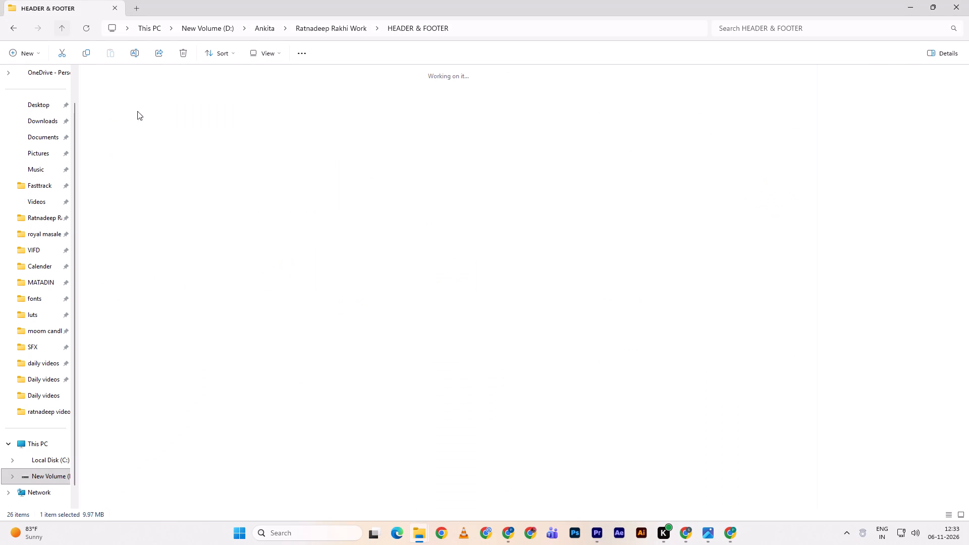
scroll(433, 285, down, 3)
scroll(424, 273, up, 1)
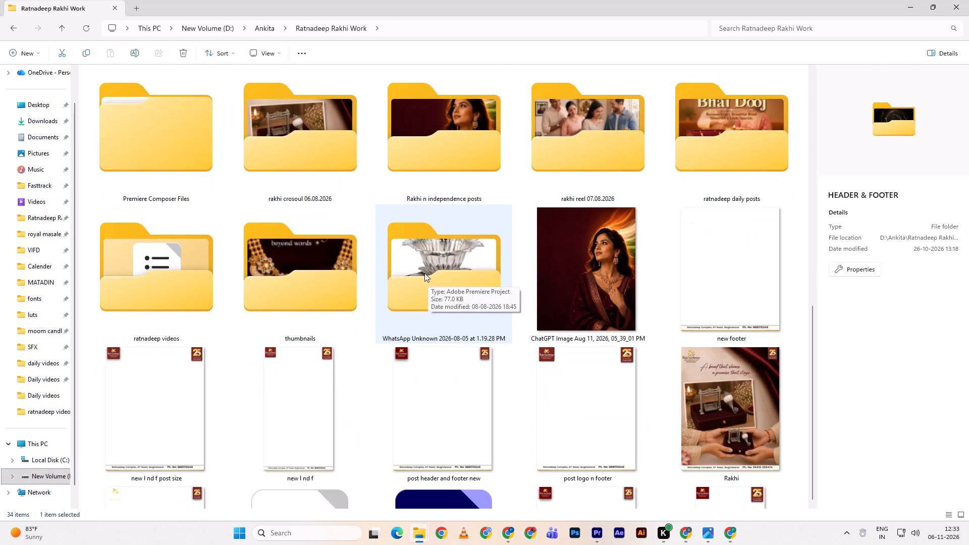
drag(180, 394, 219, 427)
key(alt+Tab)
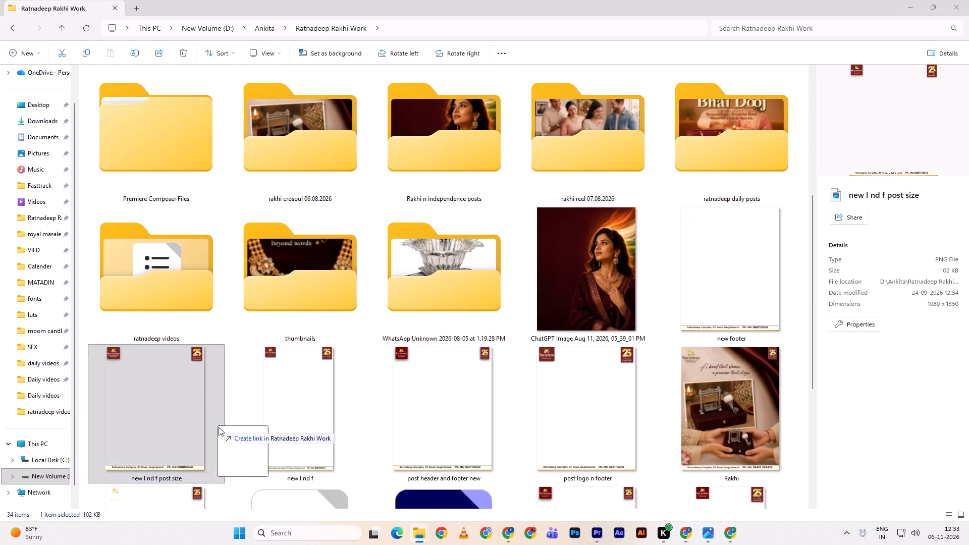
drag(219, 427, 177, 222)
click(177, 222)
drag(144, 225, 123, 360)
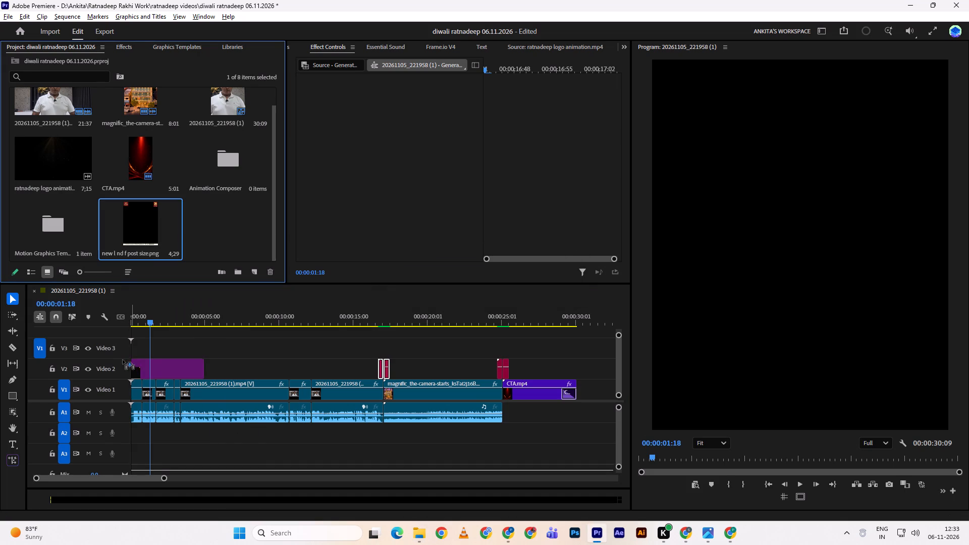
drag(123, 360, 120, 347)
Extend the header and footer overlay on Video 3 up to the start of the CTA clip.
key(space)
drag(154, 320, 136, 316)
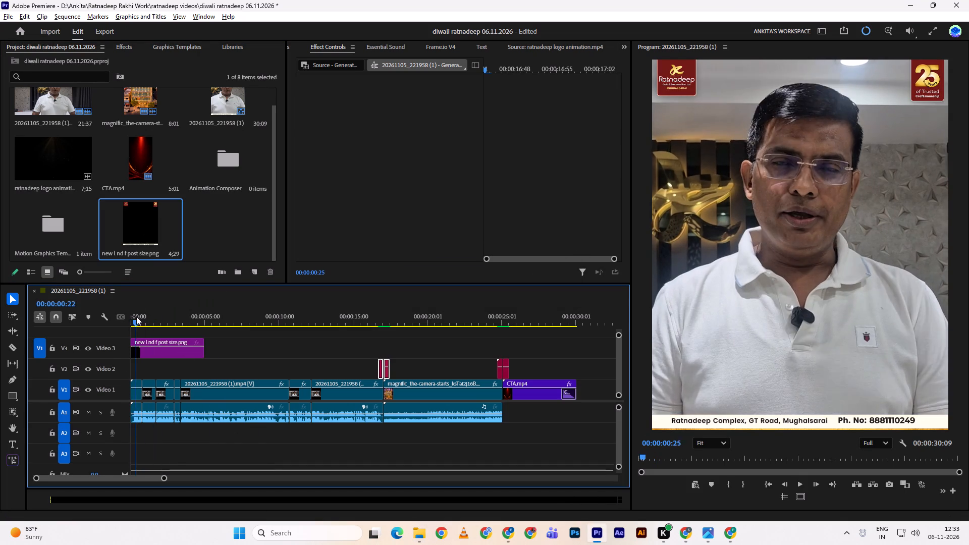
drag(136, 316, 133, 314)
drag(206, 343, 489, 343)
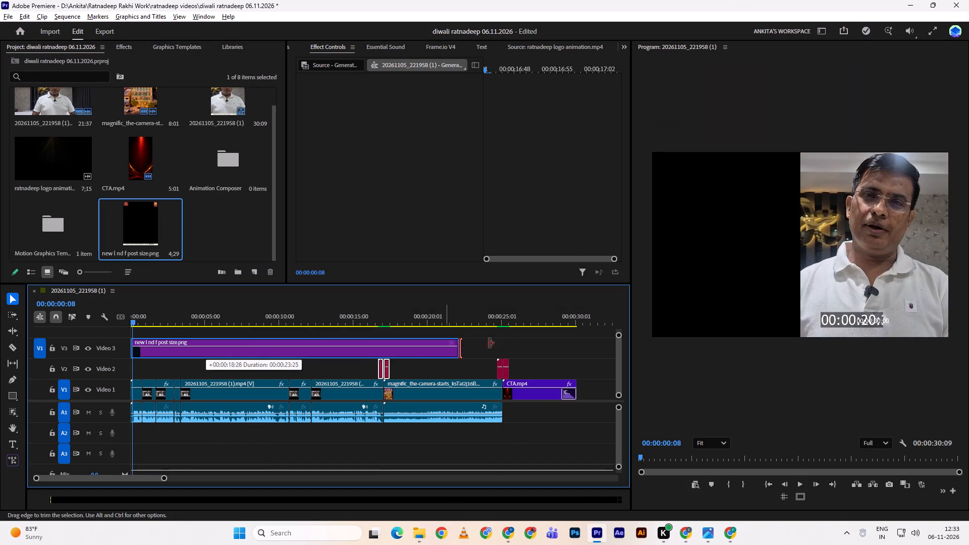
drag(489, 343, 504, 342)
Play the sequence from near its start through the CTA logo ending to check the overlay and light leaks.
key(space)
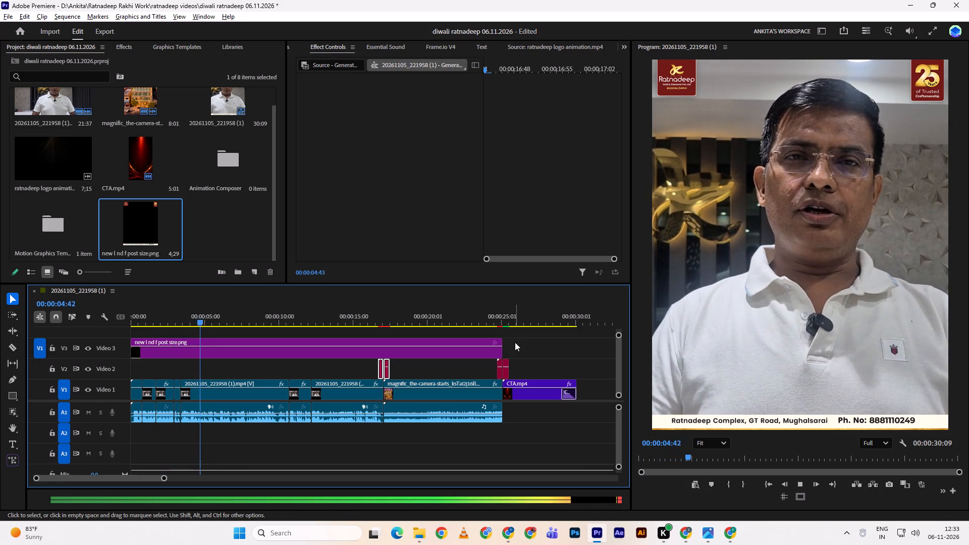
key(space)
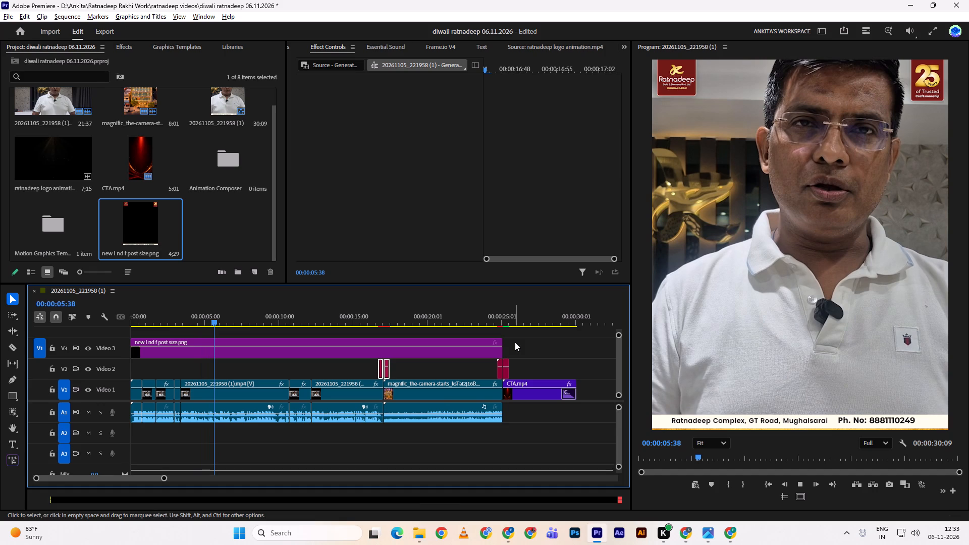
key(space)
key(space)
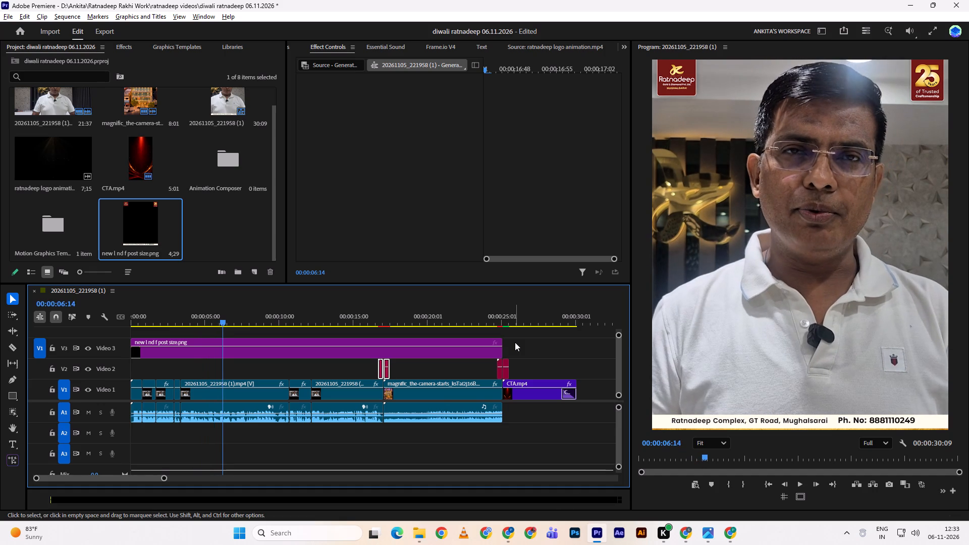
key(space)
key(space)
key(space)
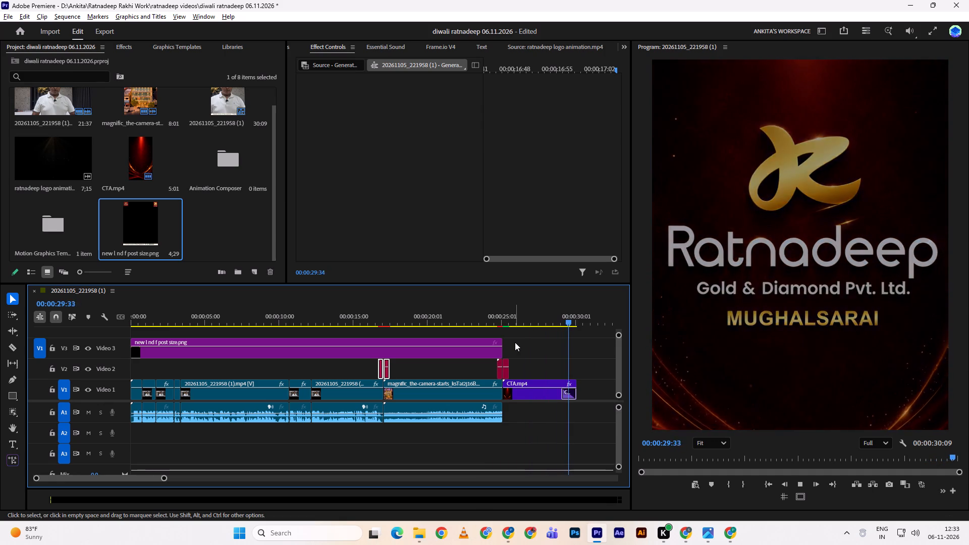
Render the video previews again and play the opening seconds of the sequence.
key(Return)
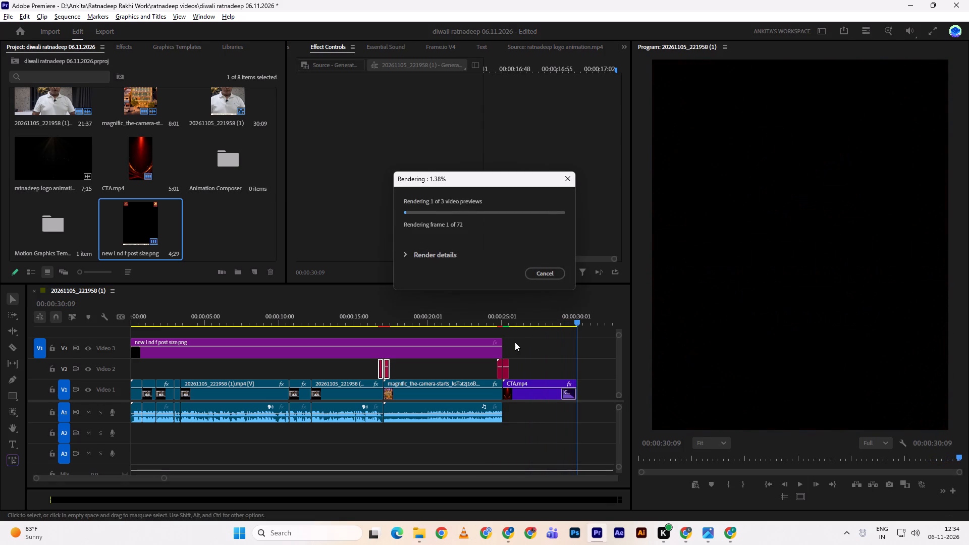
key(space)
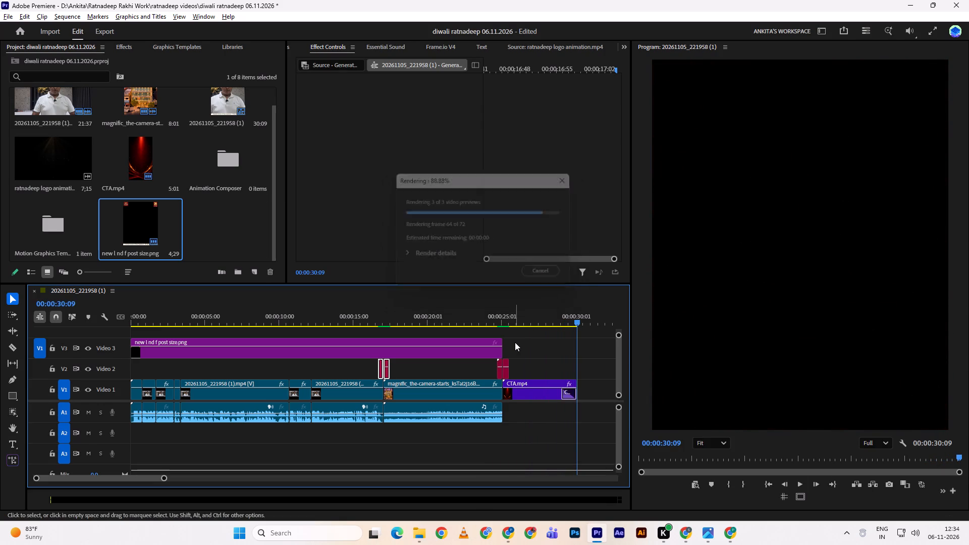
key(space)
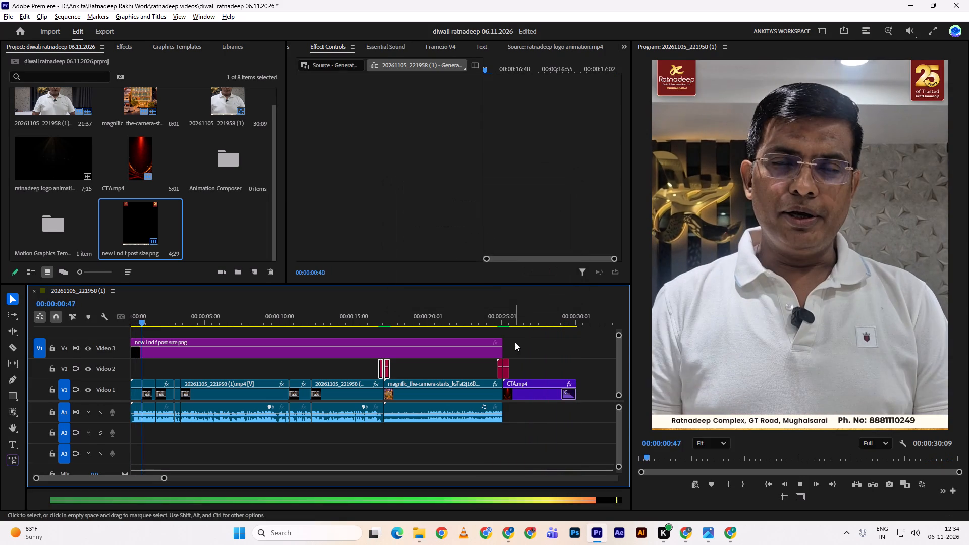
key(space)
key(space)
key(space)
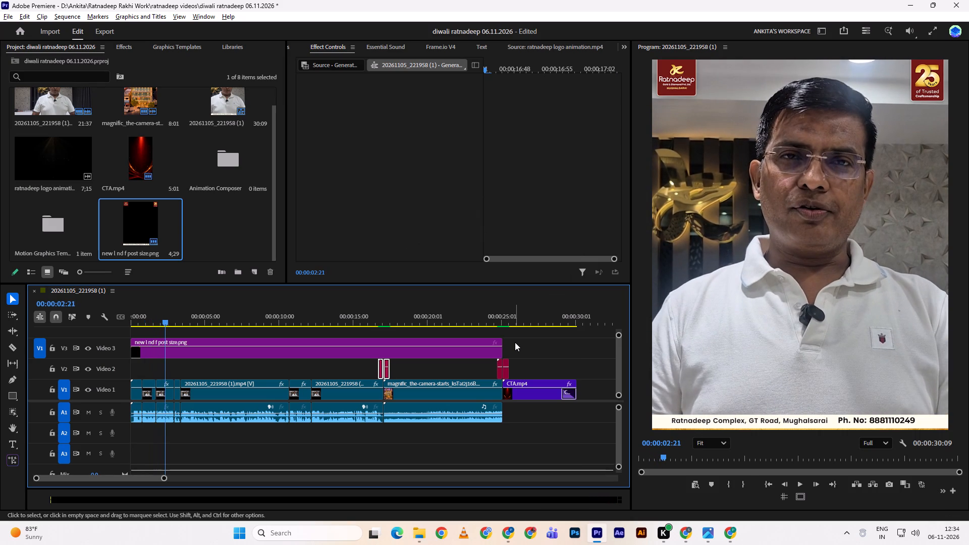
Find the "vidssave.com Diwali 2025 Instrumental" MP3 in the Downloads folder and import it into the Premiere project.
key(alt+Tab)
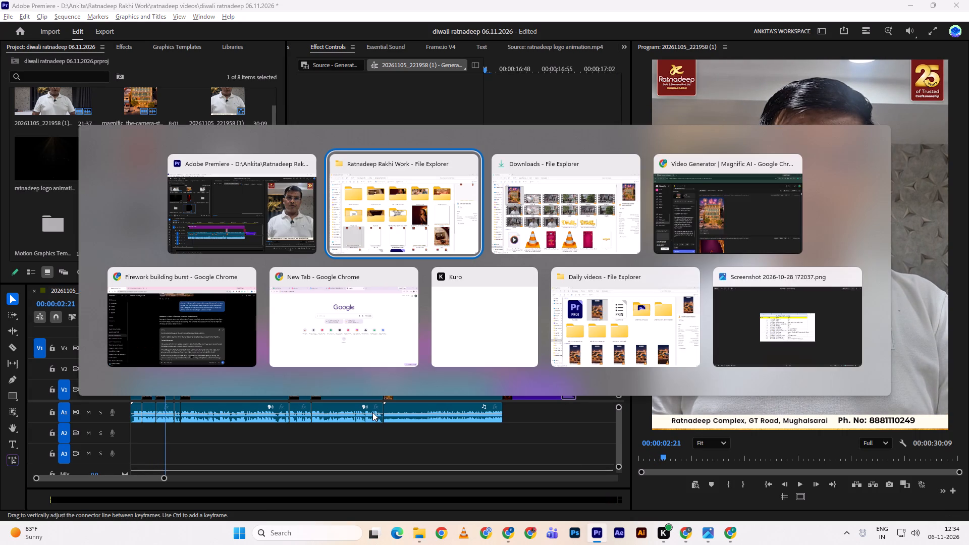
key(alt+Tab)
scroll(392, 318, down, 4)
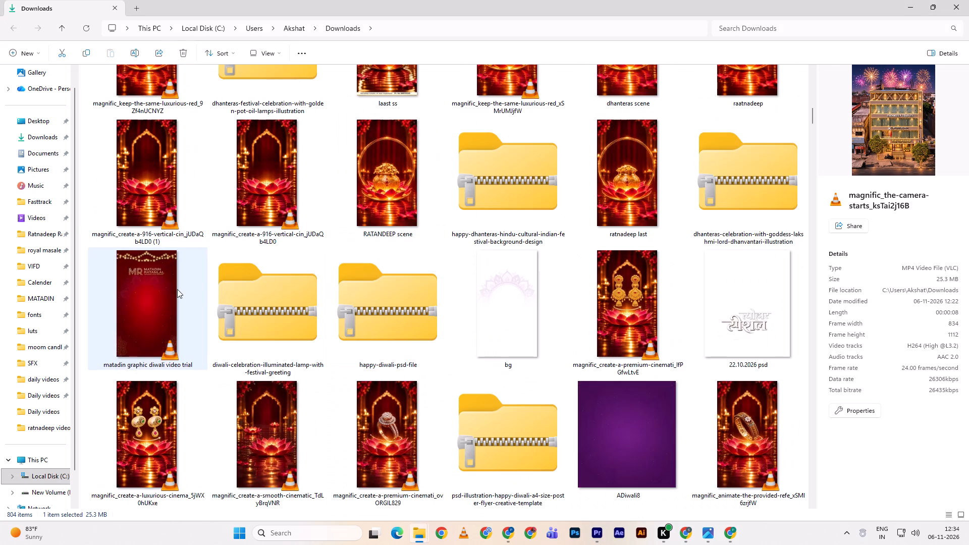
scroll(263, 311, down, 3)
scroll(389, 297, down, 3)
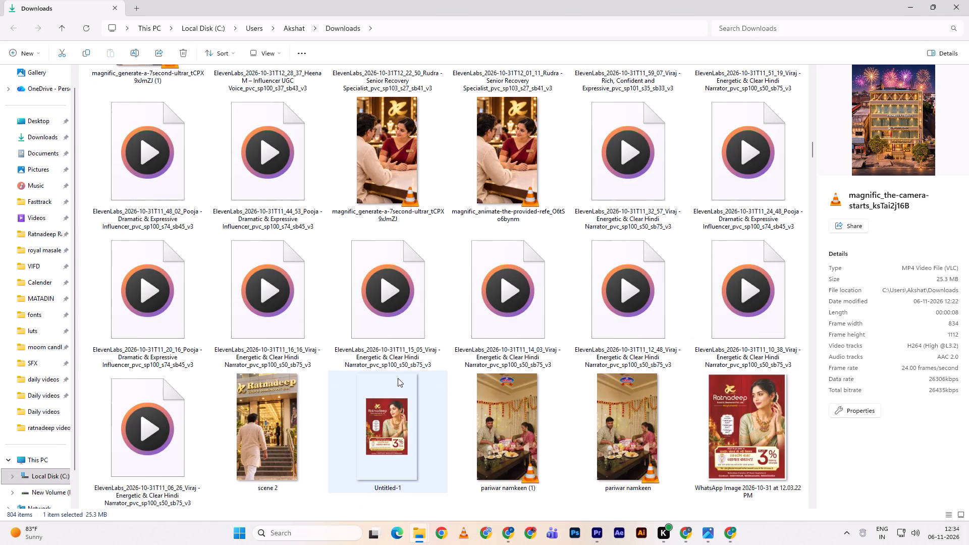
scroll(398, 378, down, 3)
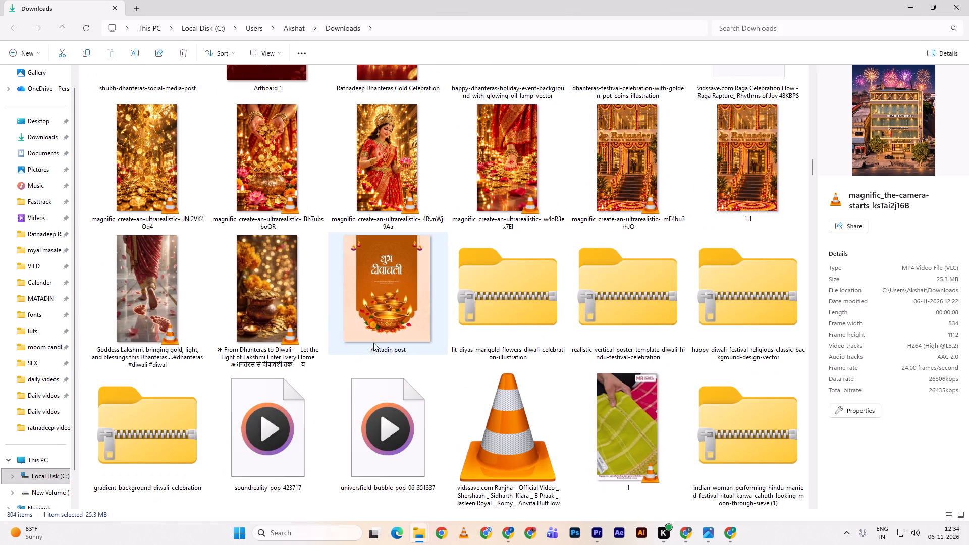
scroll(350, 329, up, 2)
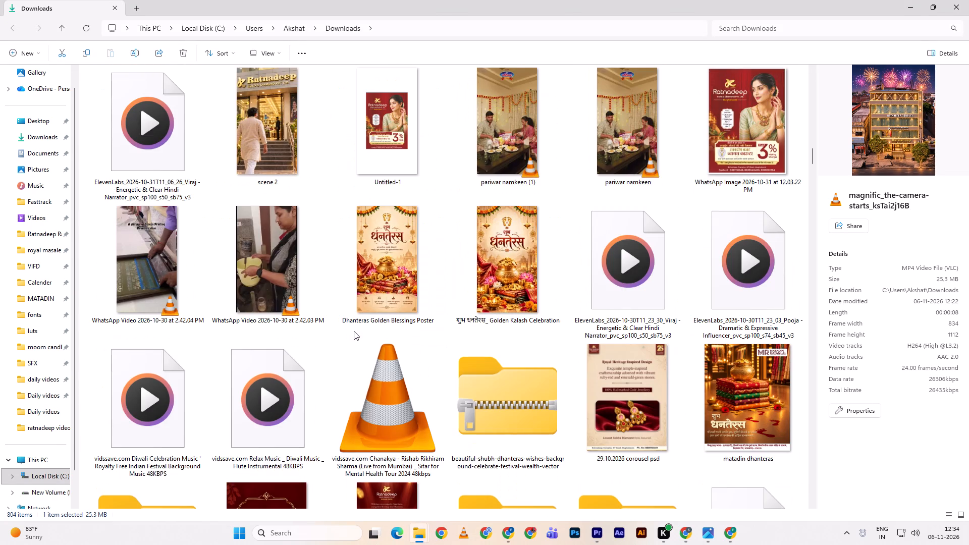
scroll(326, 311, up, 3)
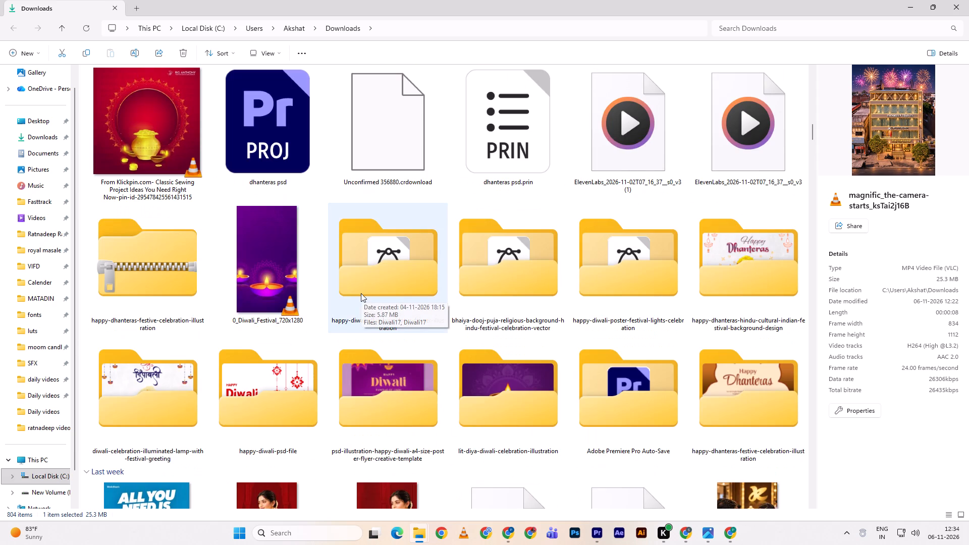
scroll(608, 205, up, 1)
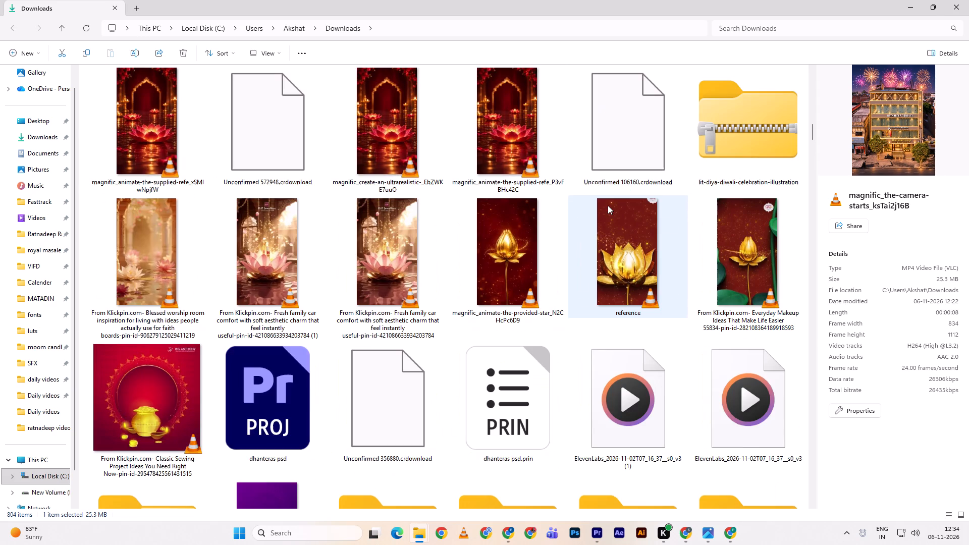
scroll(390, 269, up, 1)
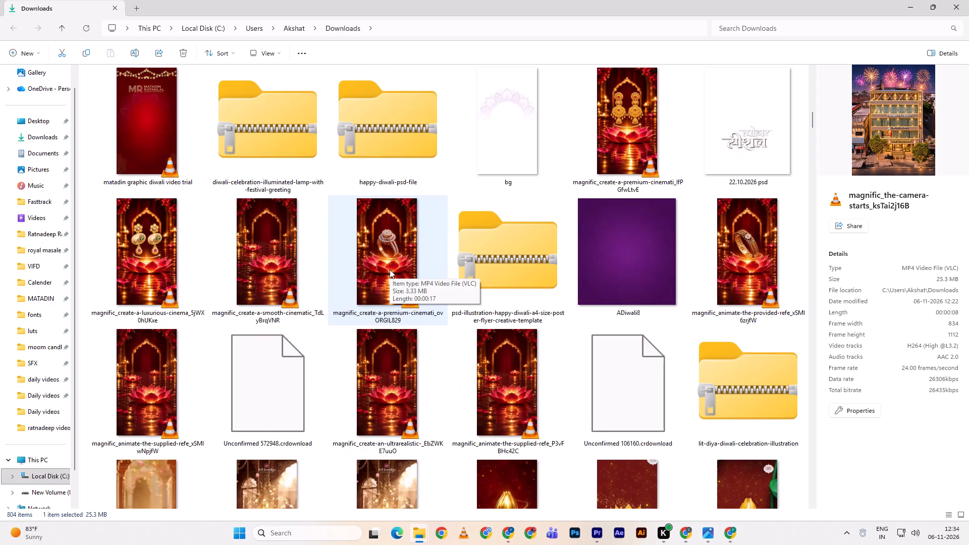
scroll(390, 269, up, 4)
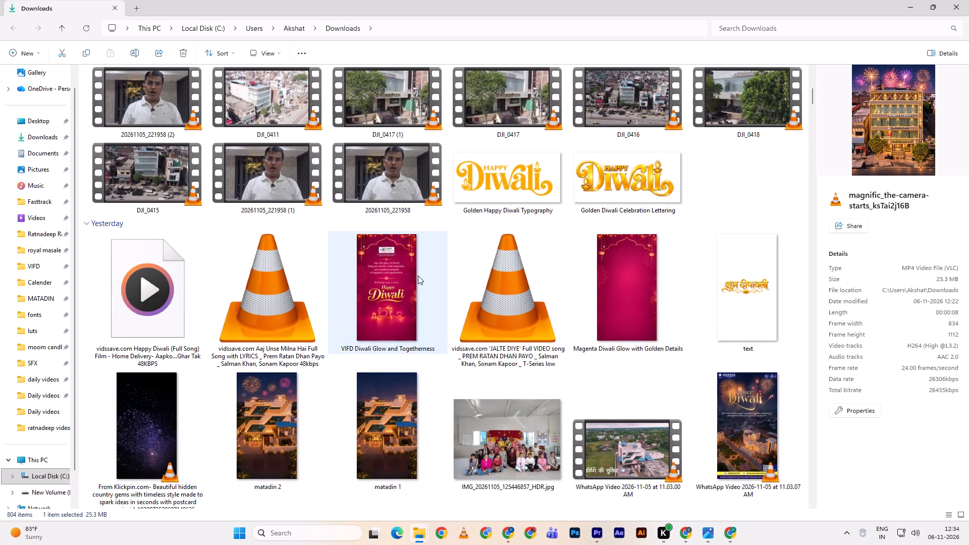
scroll(446, 248, up, 2)
scroll(447, 241, down, 1)
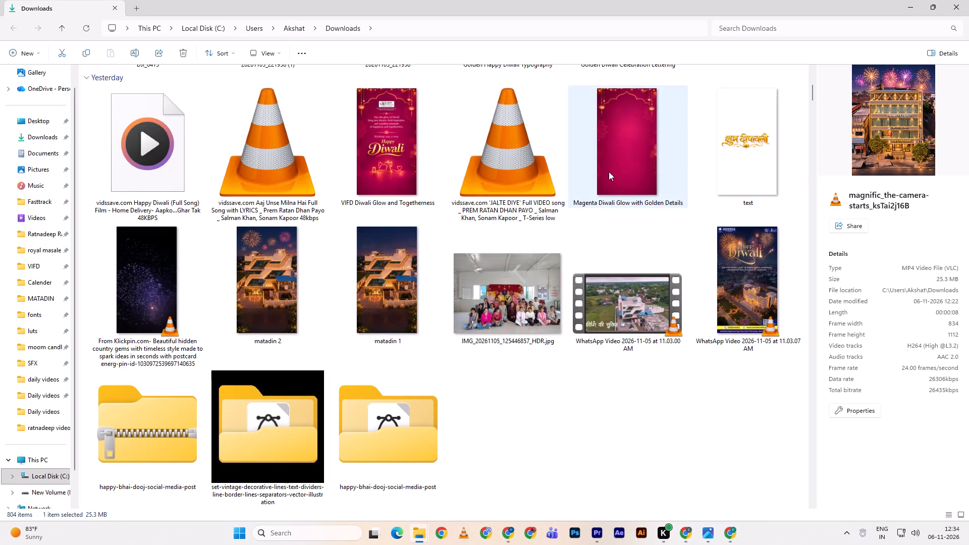
scroll(339, 291, down, 2)
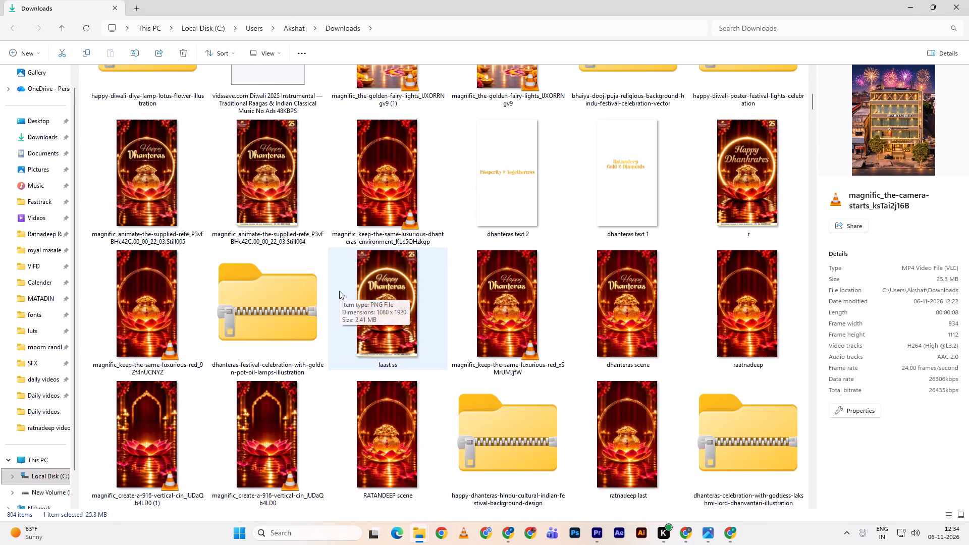
scroll(315, 282, up, 1)
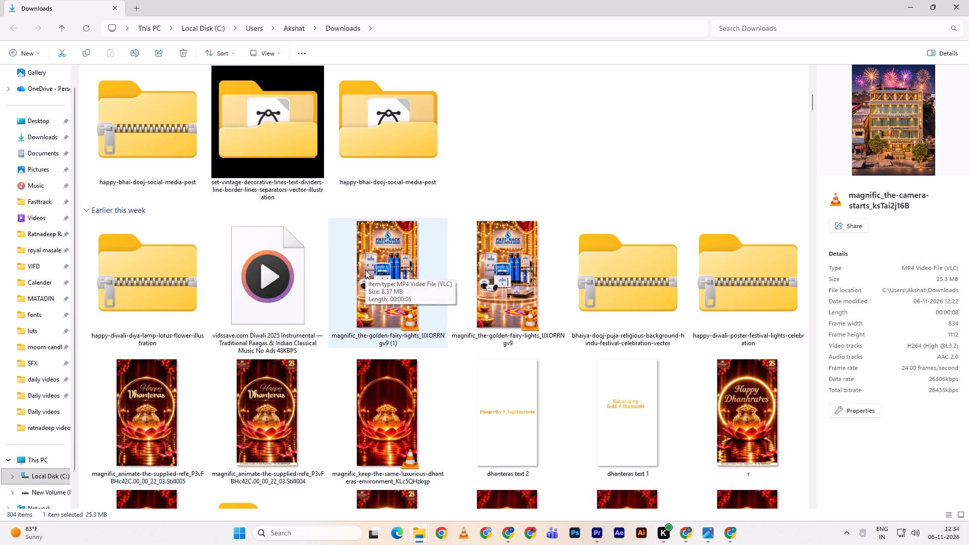
drag(287, 280, 303, 340)
key(alt+Tab)
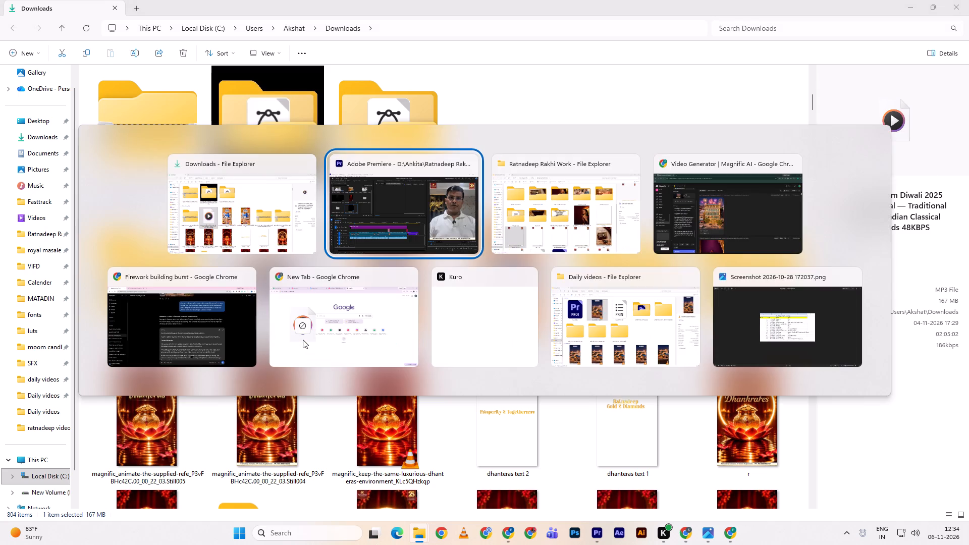
drag(303, 340, 229, 211)
click(229, 211)
Open the Diwali instrumental in the Source monitor and audition it at several points between about 36 and 54 minutes.
double_click(216, 225)
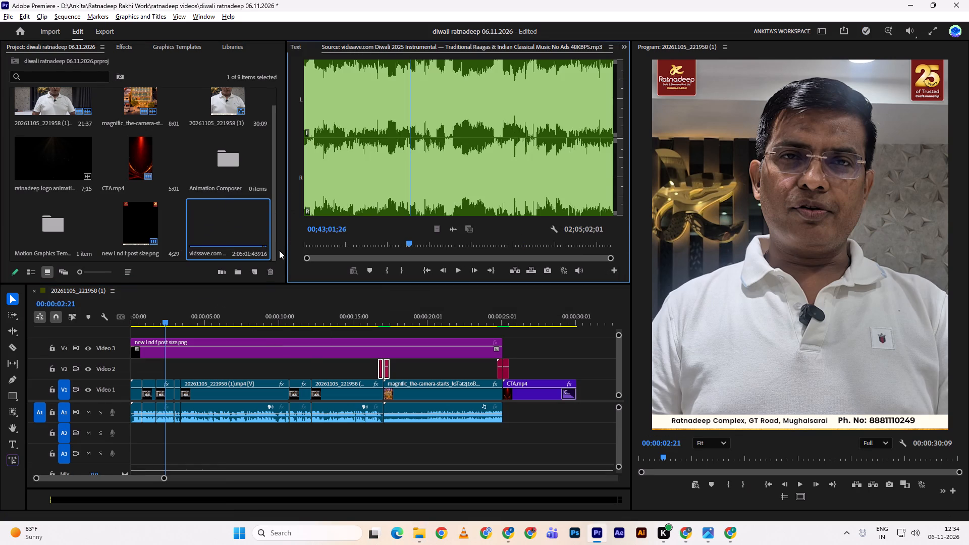
click(458, 268)
click(394, 246)
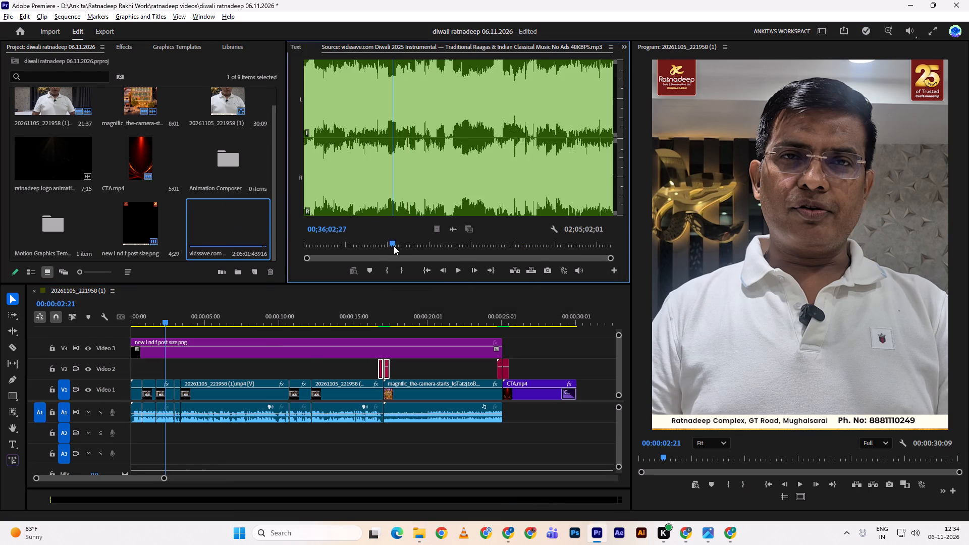
key(space)
click(406, 243)
key(space)
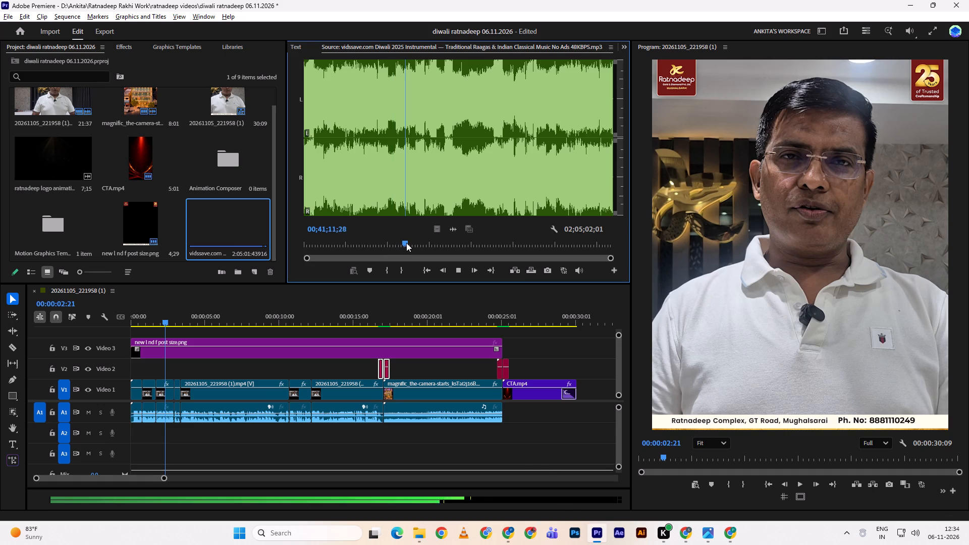
click(416, 243)
key(space)
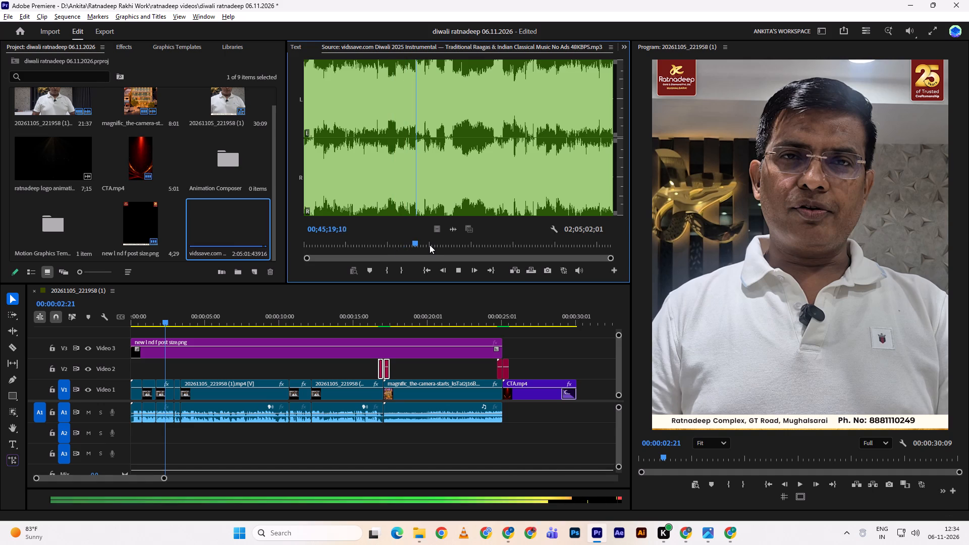
click(429, 245)
key(space)
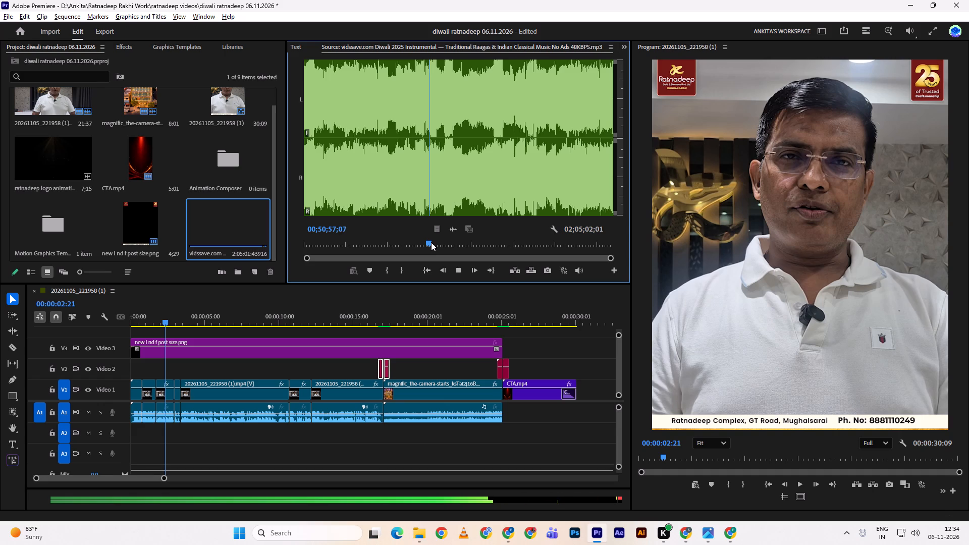
click(438, 245)
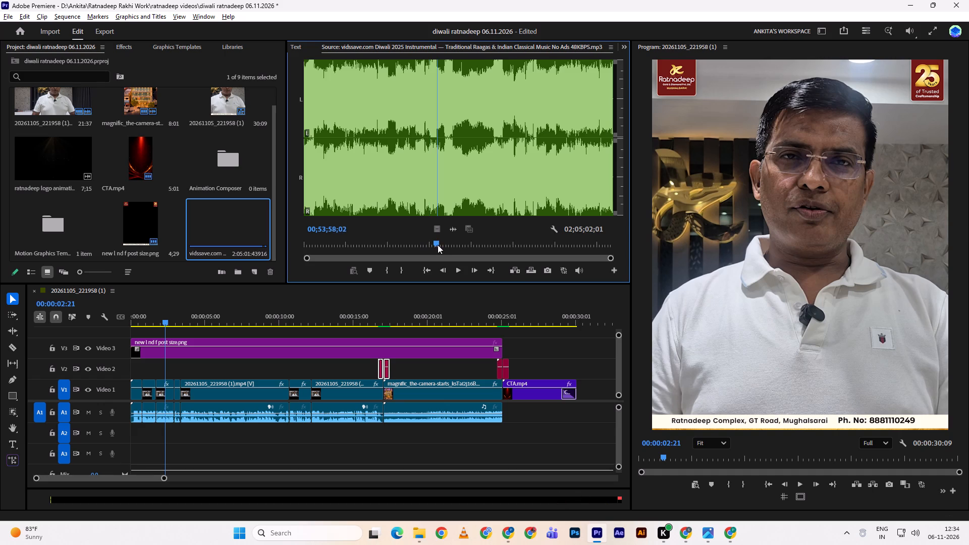
key(space)
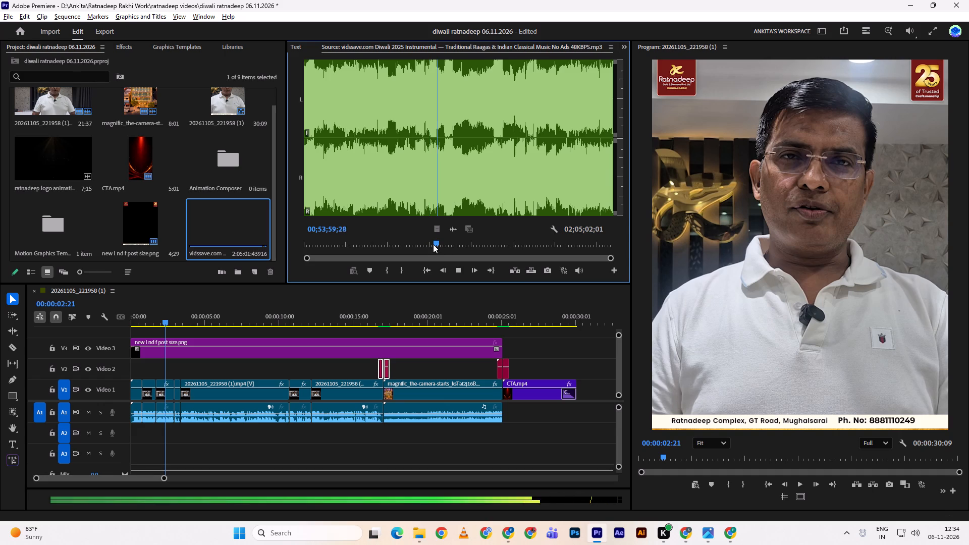
Mark an In point at 00;53;45;21 in the Diwali instrumental and place the music on Audio 2 at the sequence start.
click(434, 243)
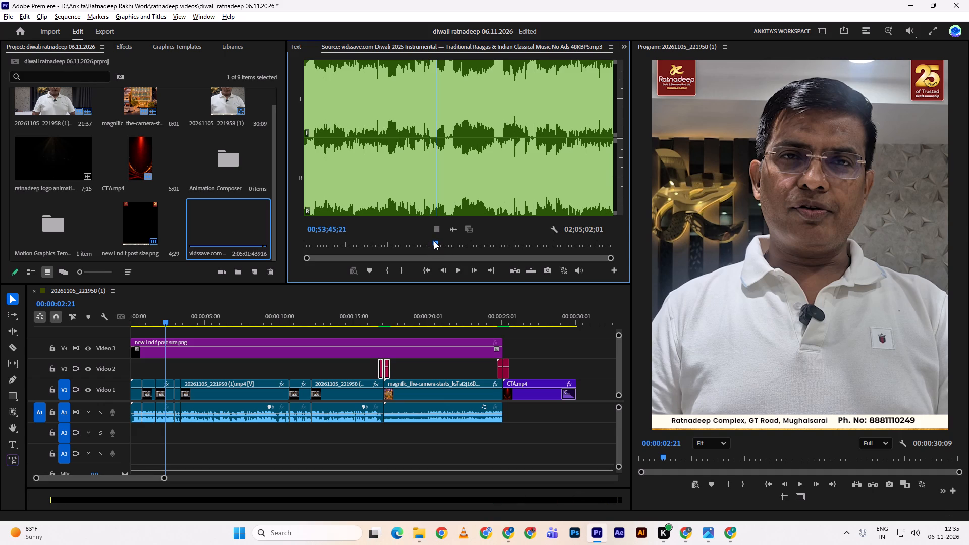
key(i)
drag(450, 232, 291, 454)
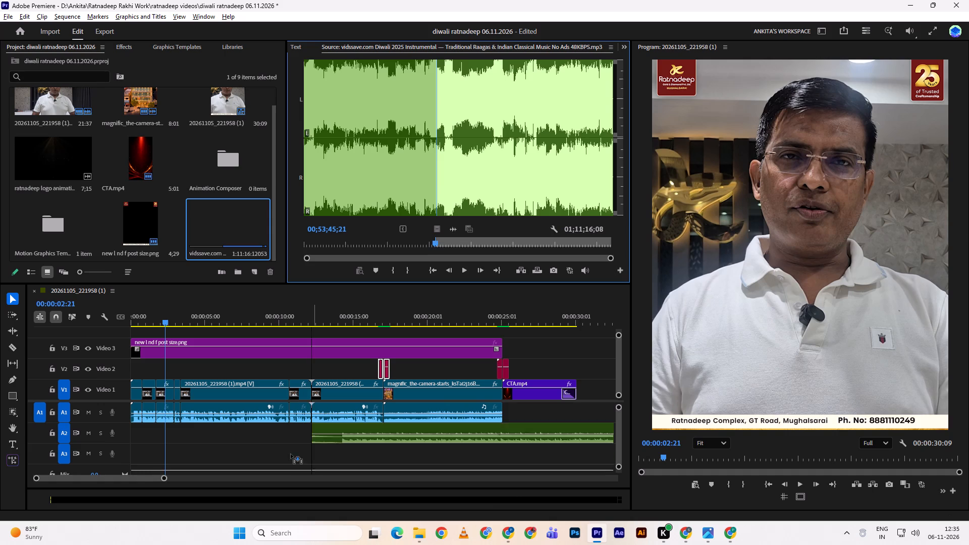
drag(291, 454, 121, 428)
Play the sequence opening, trim about 2 seconds off the start of the Audio 2 music and move it back to the sequence start.
drag(149, 308, 118, 318)
click(118, 318)
key(space)
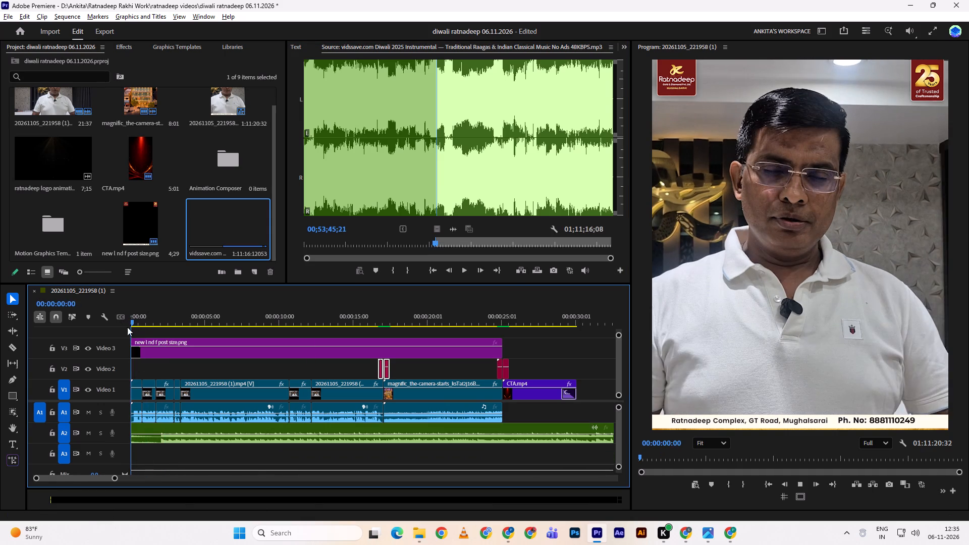
drag(133, 428, 161, 433)
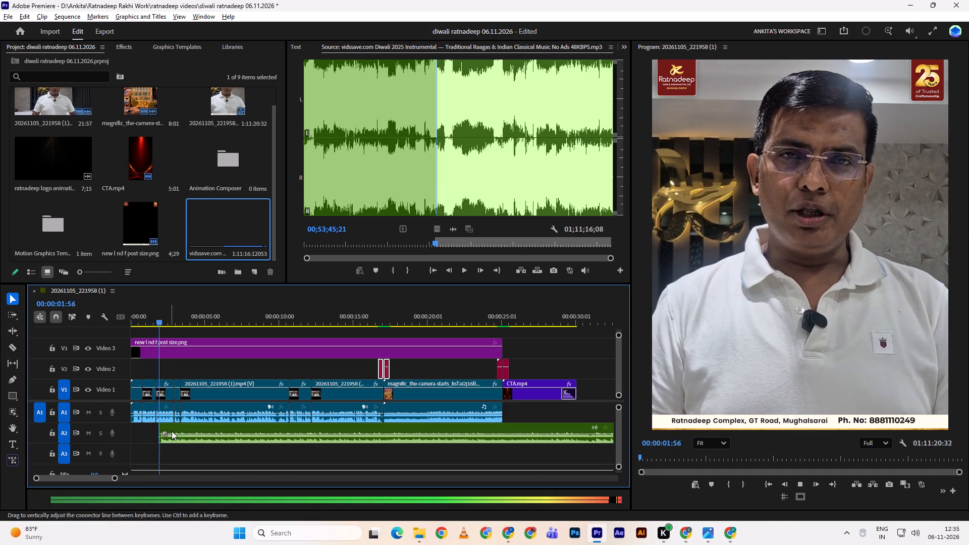
drag(173, 426, 135, 440)
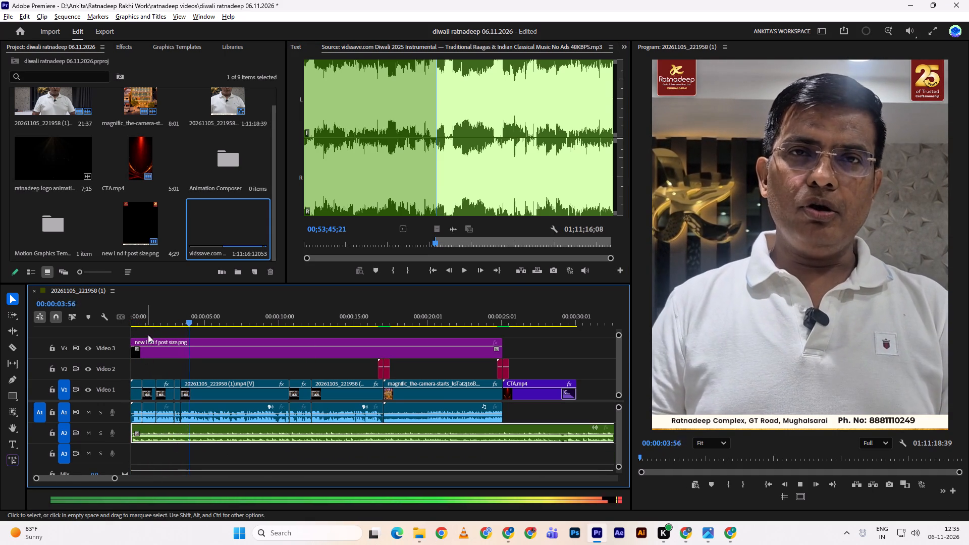
Play the sequence from the start and set the Audio 2 music clip's volume level to -7.3 dB while listening to the mix.
drag(146, 318, 106, 310)
key(space)
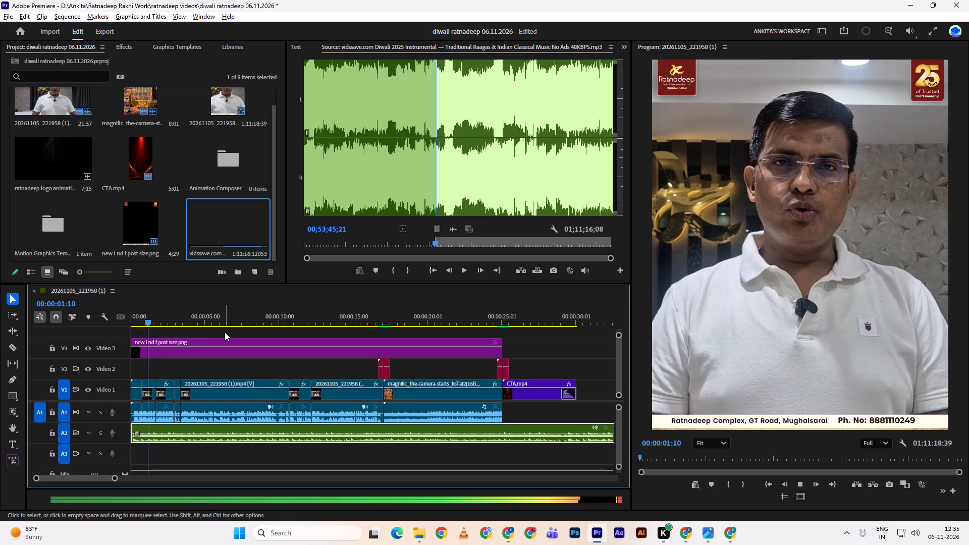
click(225, 332)
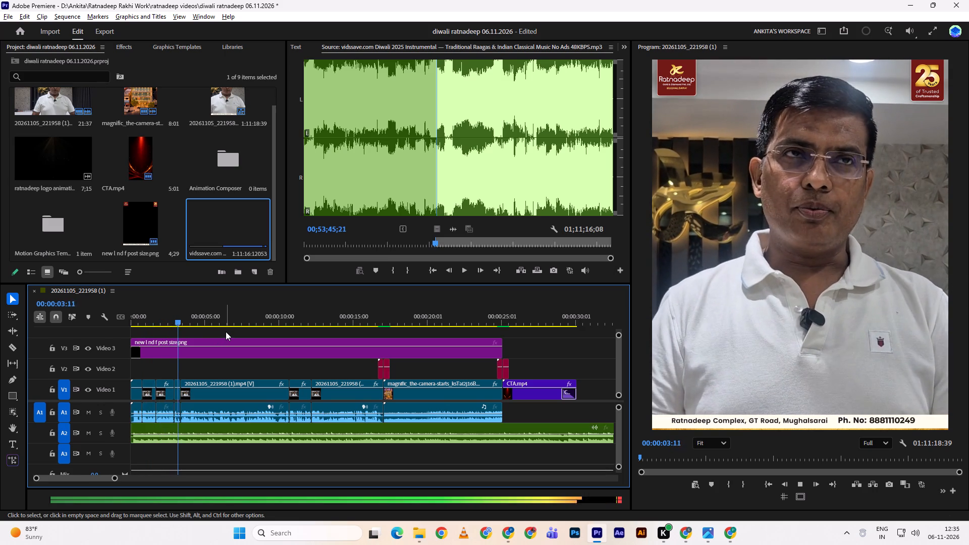
click(293, 439)
click(295, 49)
click(292, 48)
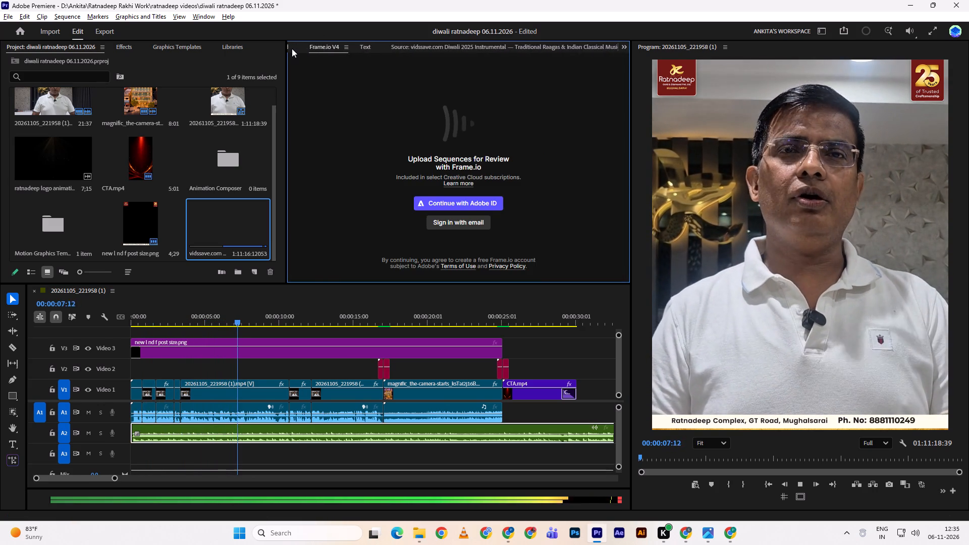
click(292, 48)
click(294, 41)
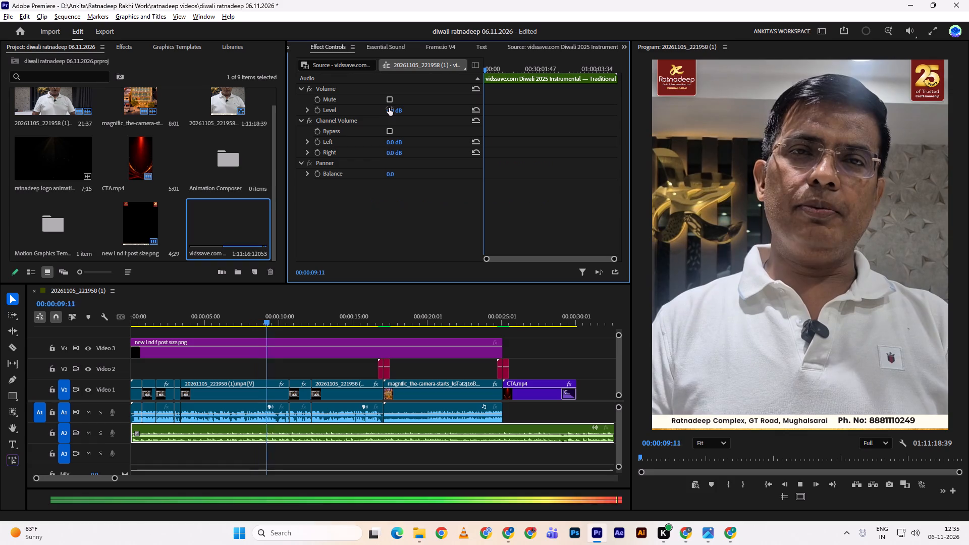
drag(389, 108, 378, 110)
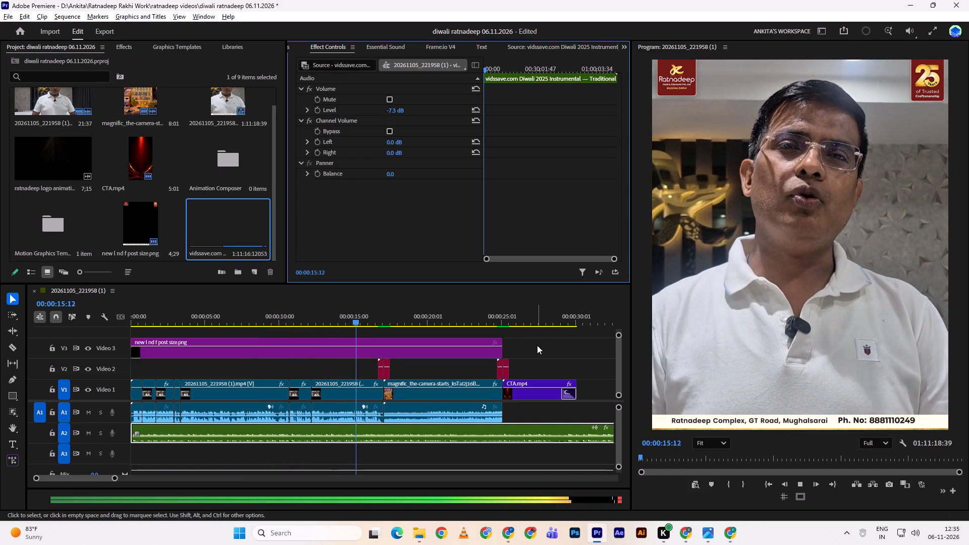
key(space)
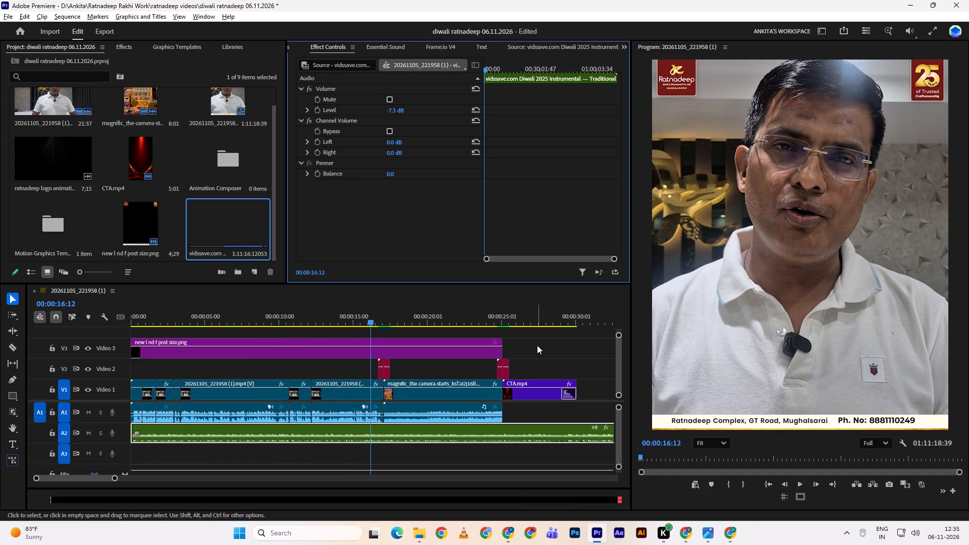
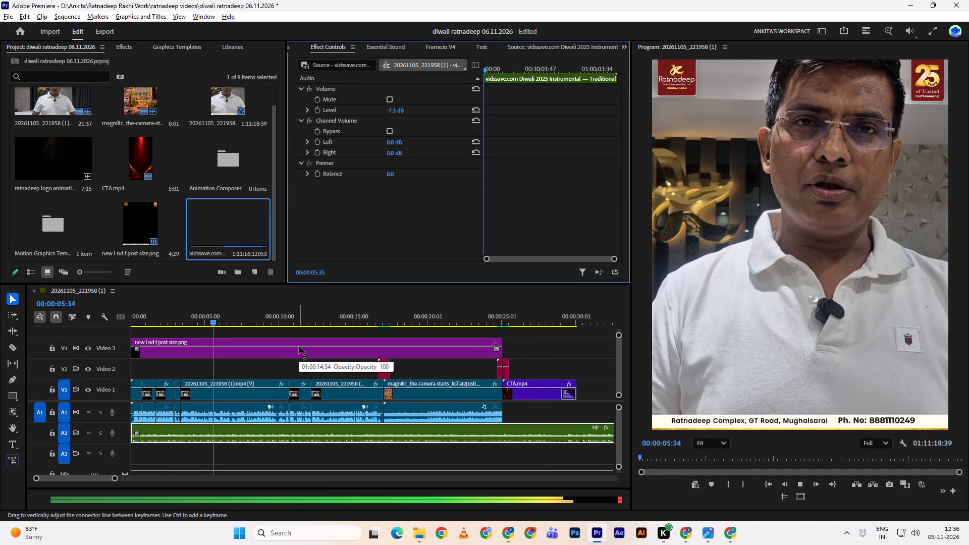
Select all the speaker clips on Video 1 and set their vertical position to 699.
key(space)
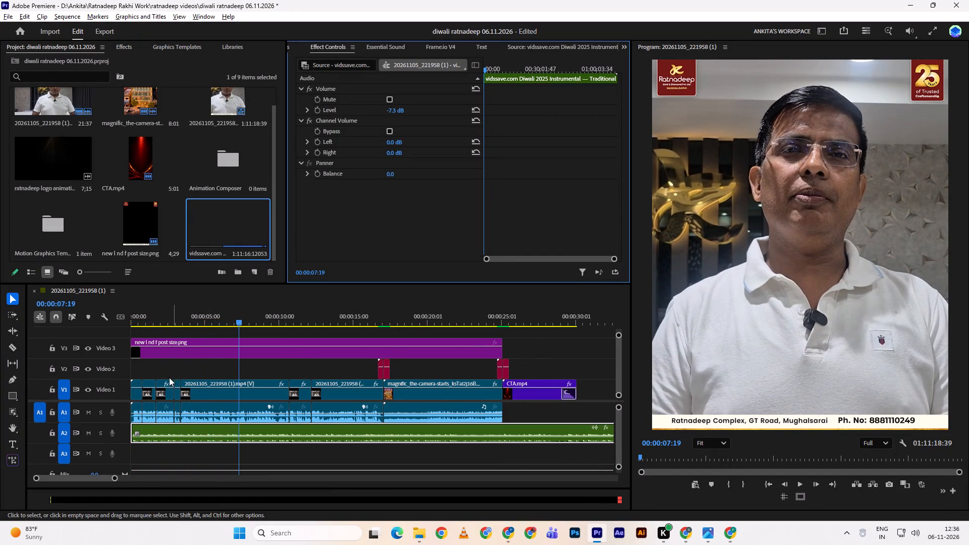
drag(138, 365, 312, 390)
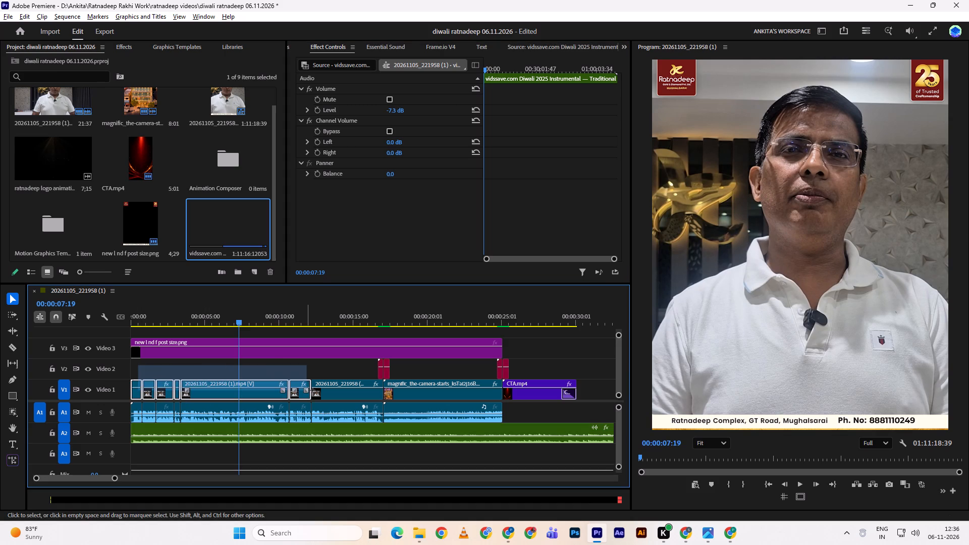
drag(312, 390, 347, 388)
click(347, 388)
click(296, 46)
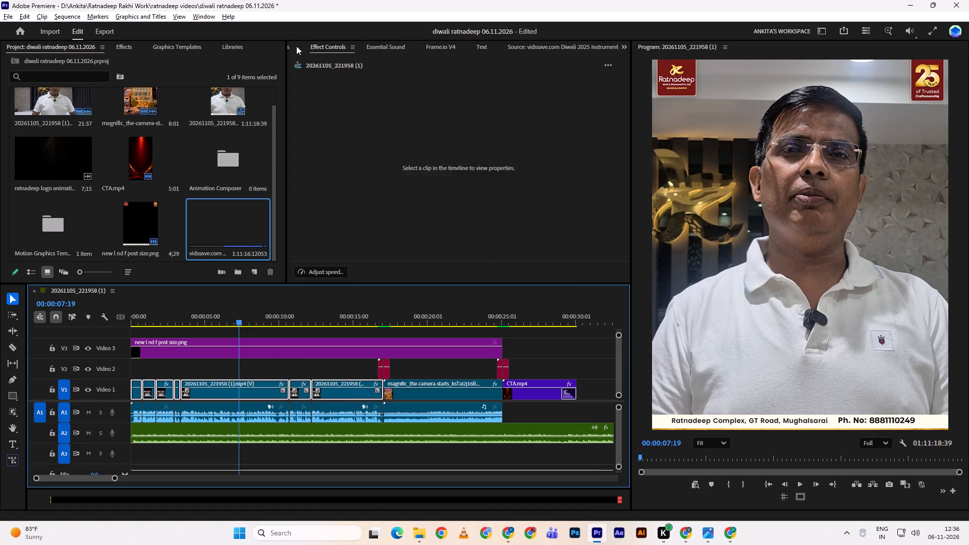
drag(478, 122, 504, 113)
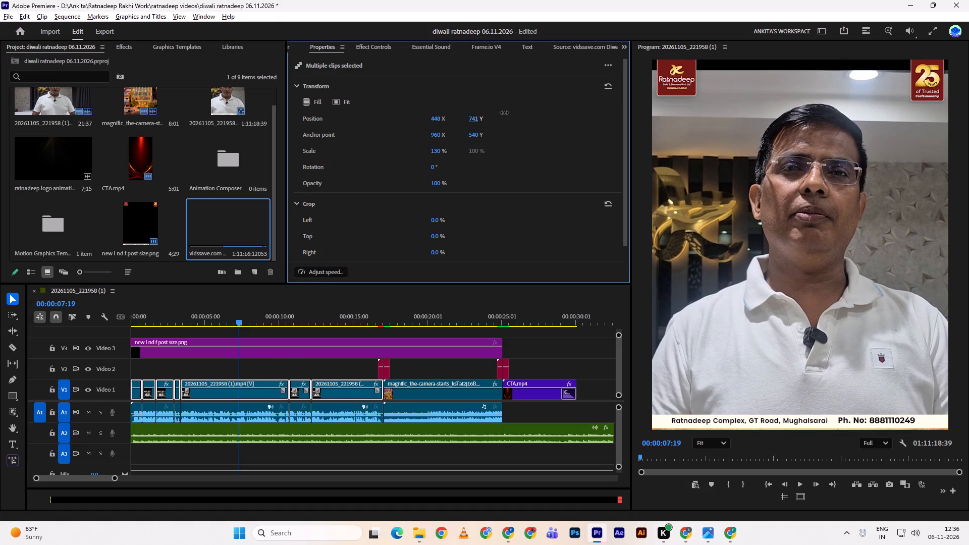
drag(504, 113, 488, 115)
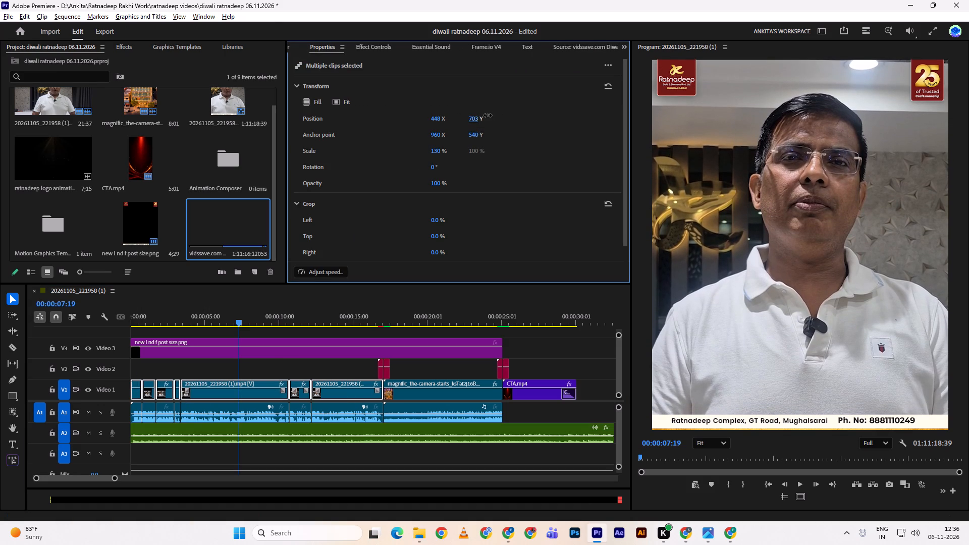
drag(488, 115, 486, 116)
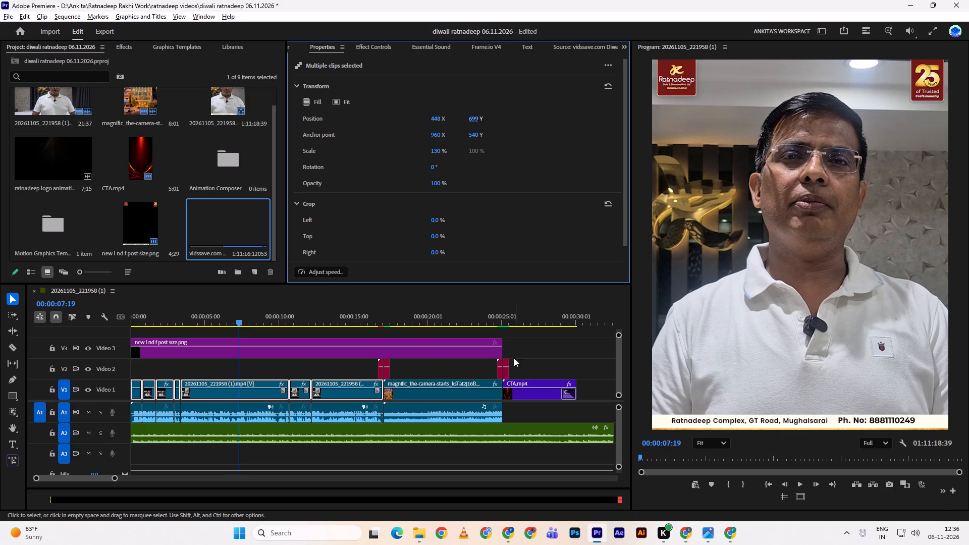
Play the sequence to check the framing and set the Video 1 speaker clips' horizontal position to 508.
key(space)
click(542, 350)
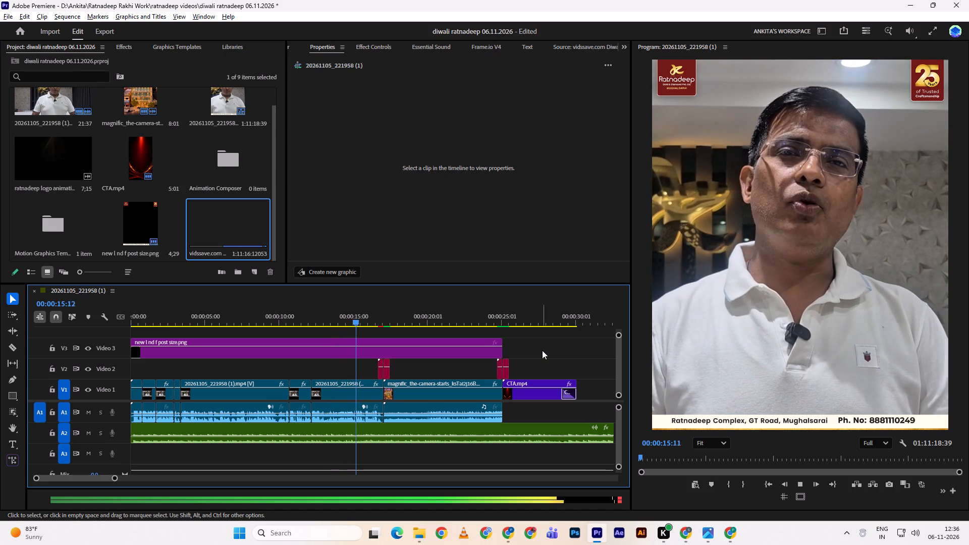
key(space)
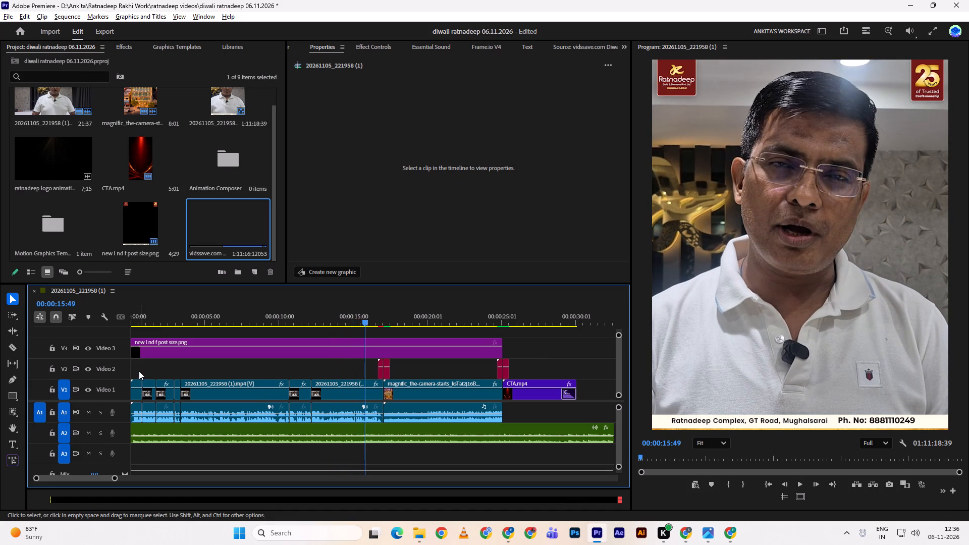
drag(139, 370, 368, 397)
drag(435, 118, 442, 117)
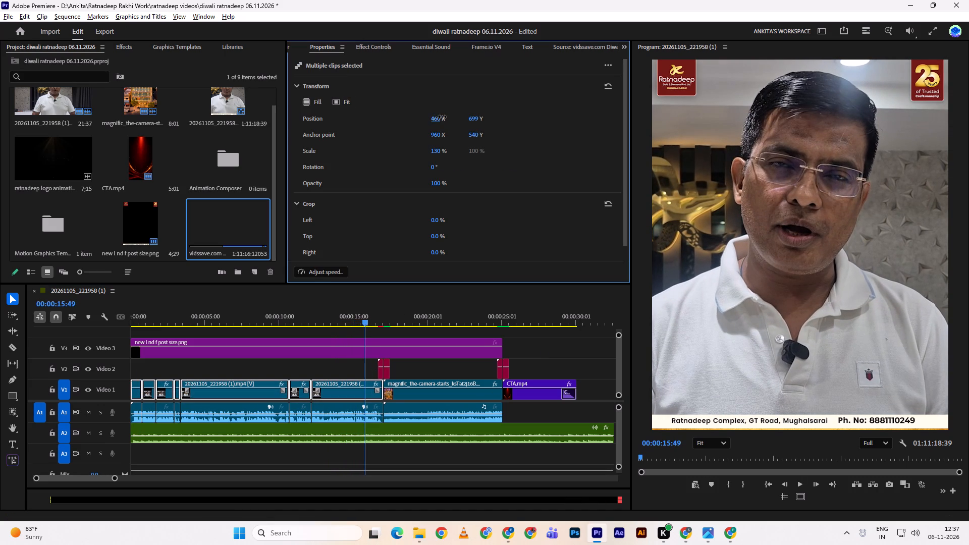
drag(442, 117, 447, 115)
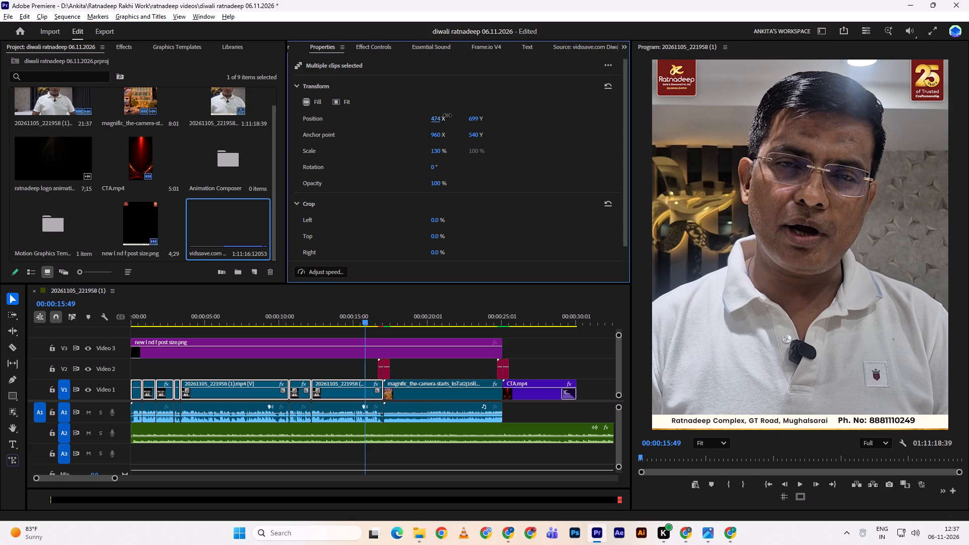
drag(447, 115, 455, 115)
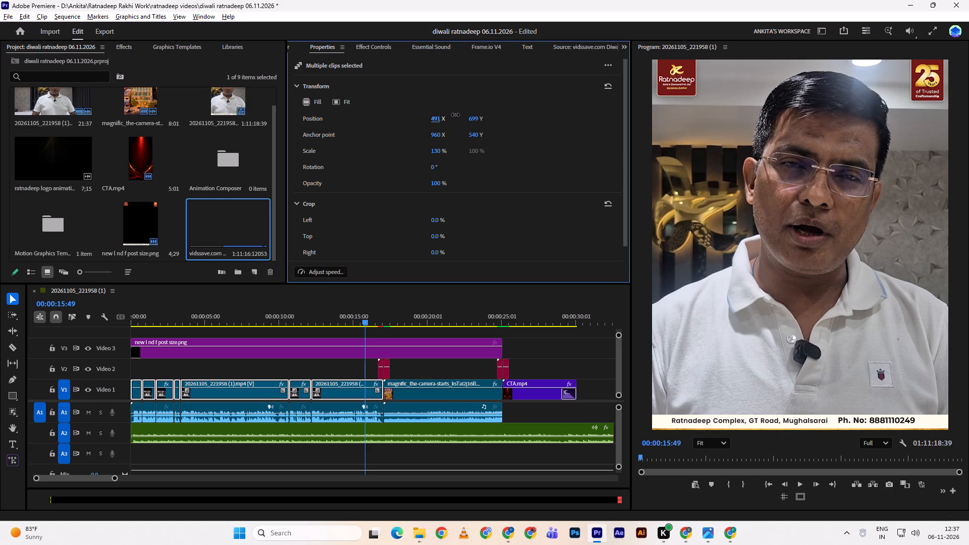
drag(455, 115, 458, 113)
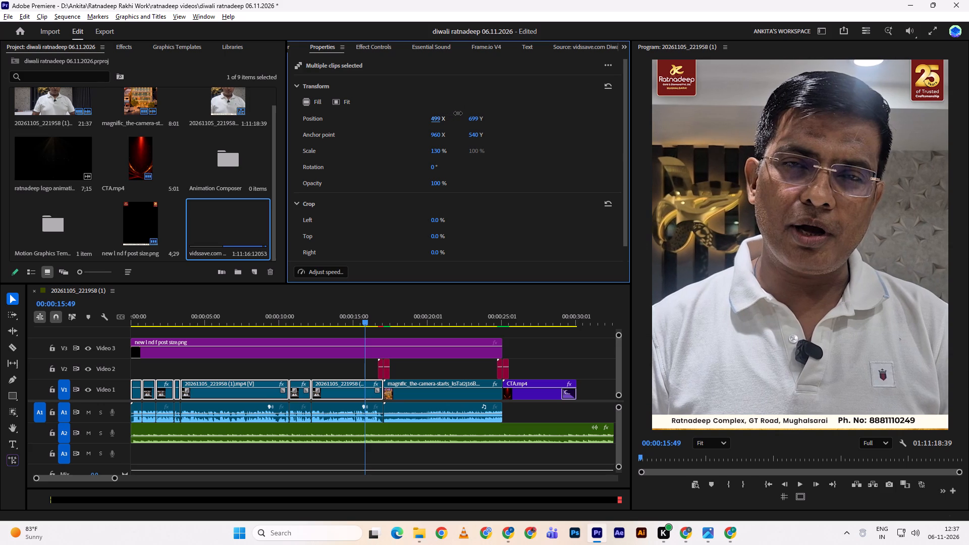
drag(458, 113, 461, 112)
Play the sequence from the start to check the speaker's horizontal framing against the branded overlay.
drag(181, 321, 105, 307)
click(105, 307)
key(space)
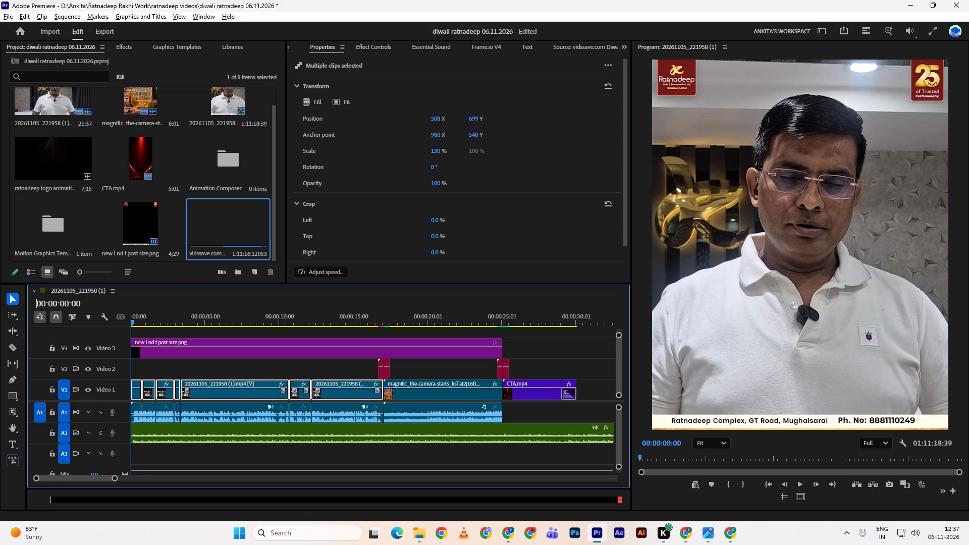
key(space)
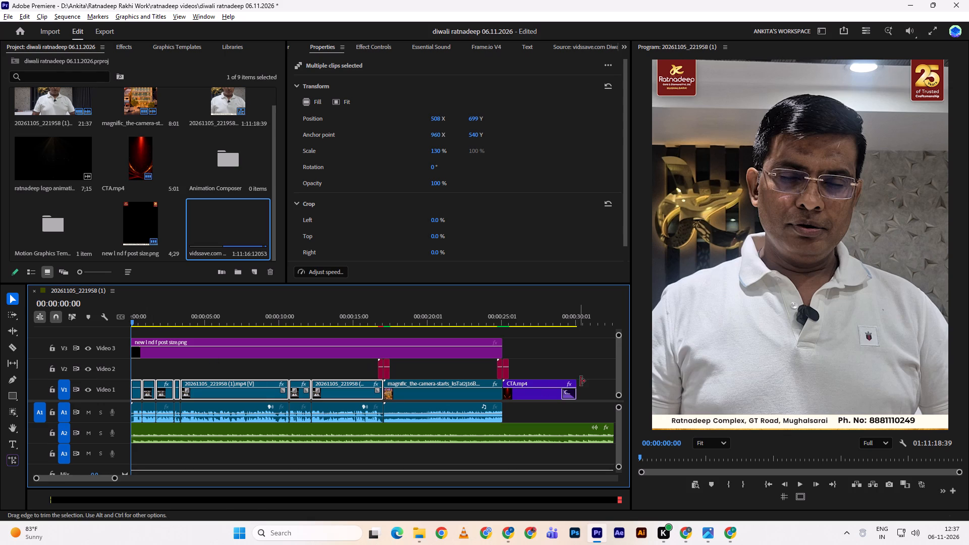
click(571, 355)
key(space)
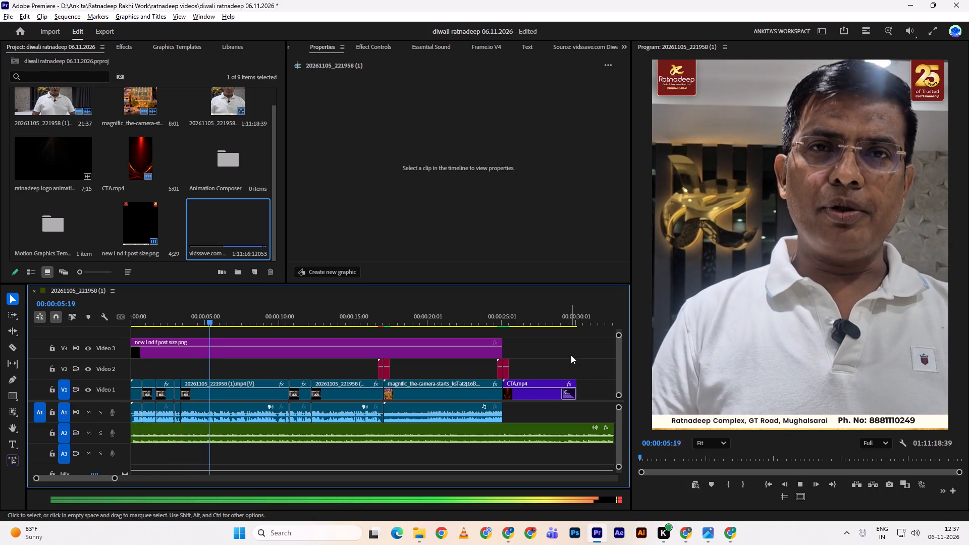
key(space)
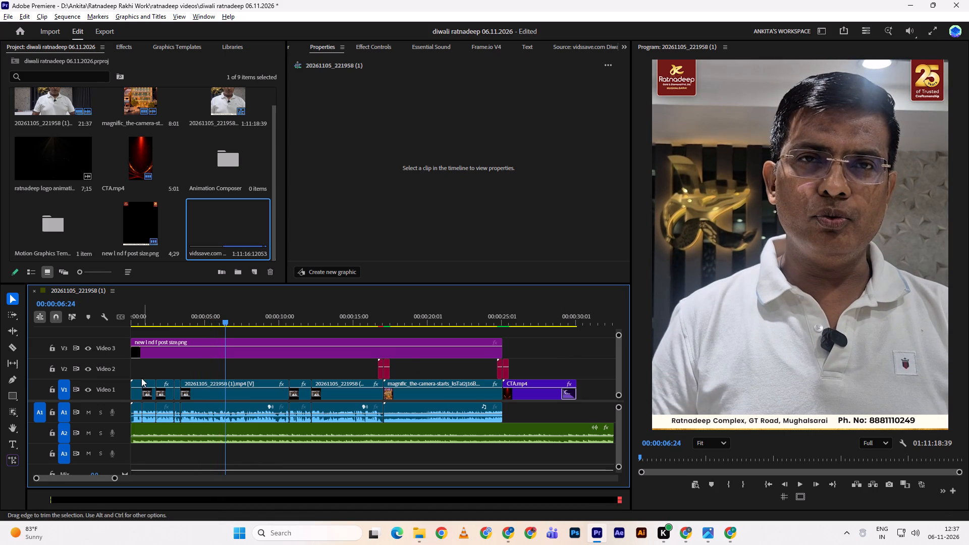
key(space)
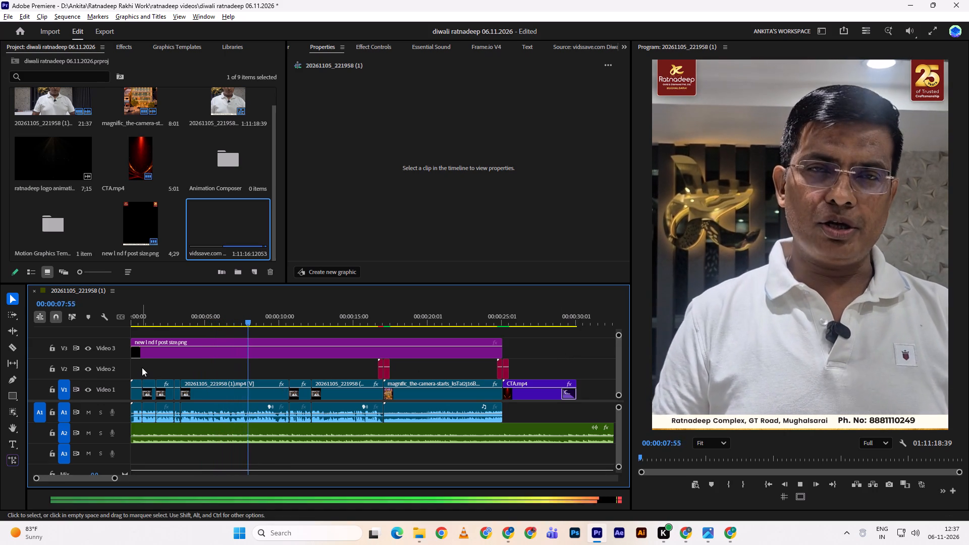
key(space)
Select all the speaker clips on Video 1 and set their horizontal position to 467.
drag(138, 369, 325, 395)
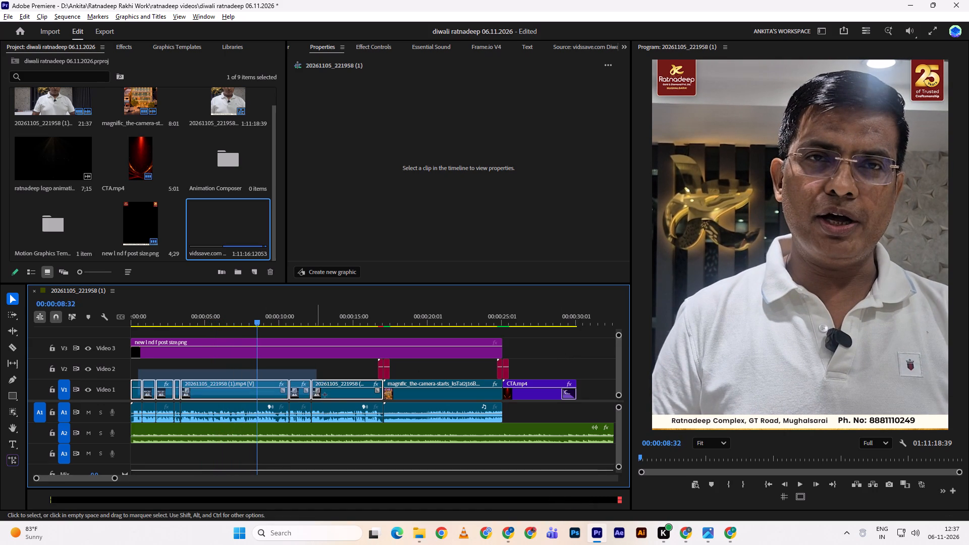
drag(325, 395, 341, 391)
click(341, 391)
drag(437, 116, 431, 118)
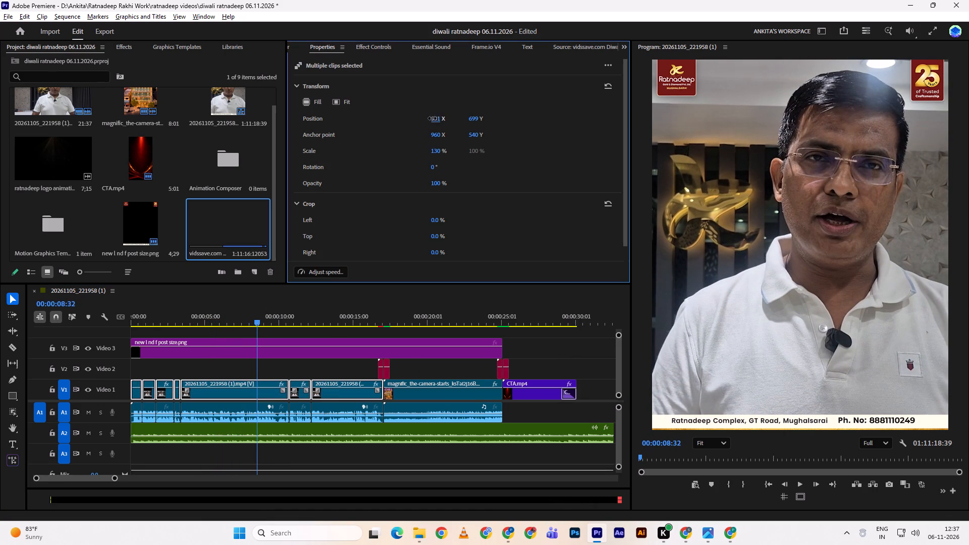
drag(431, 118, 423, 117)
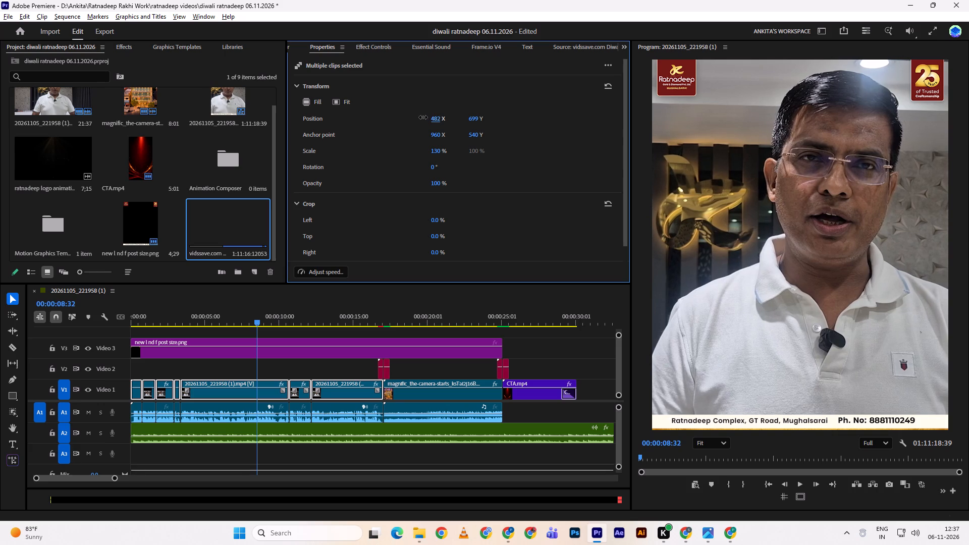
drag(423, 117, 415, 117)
Play the sequence from about 8 seconds and again from its opening to review the speaker clips' framing.
key(space)
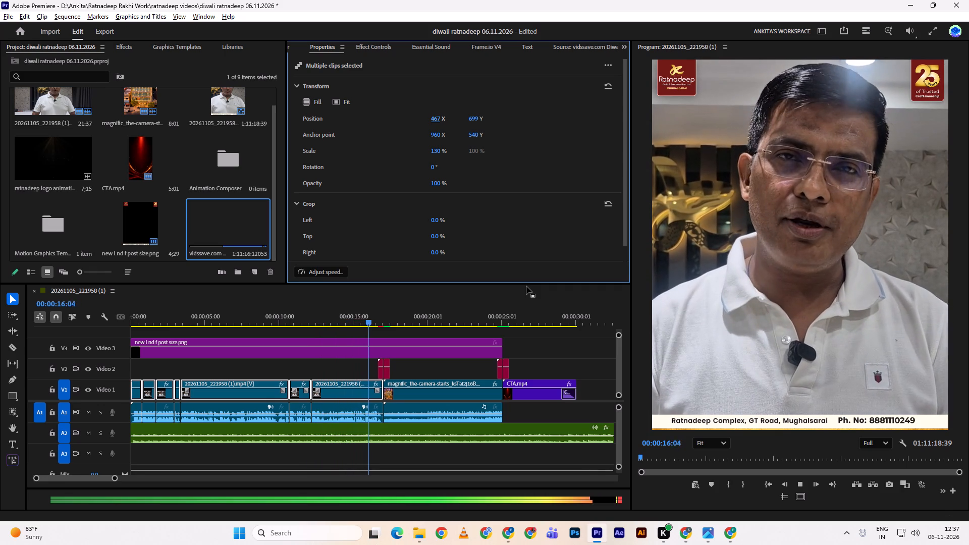
key(space)
drag(374, 311, 116, 316)
click(116, 316)
key(space)
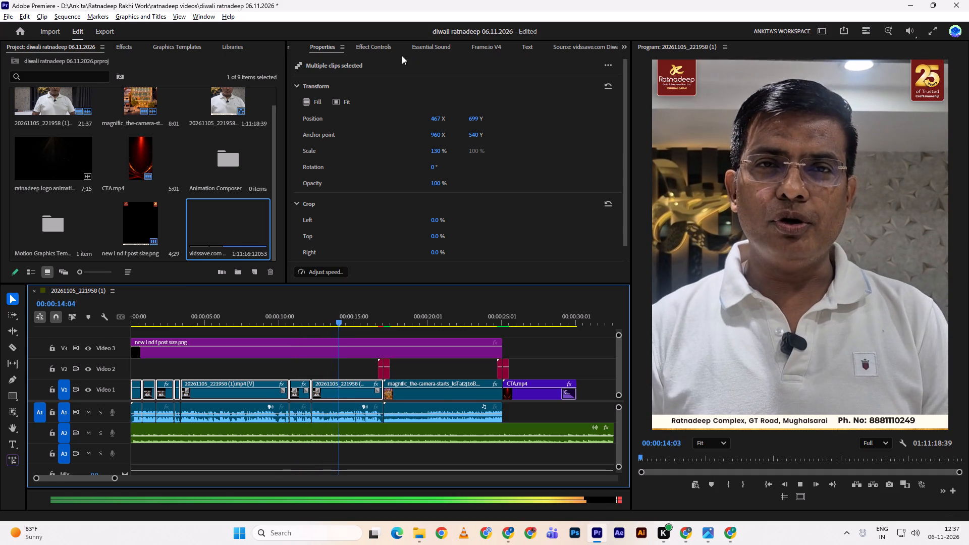
click(385, 47)
click(324, 53)
click(324, 51)
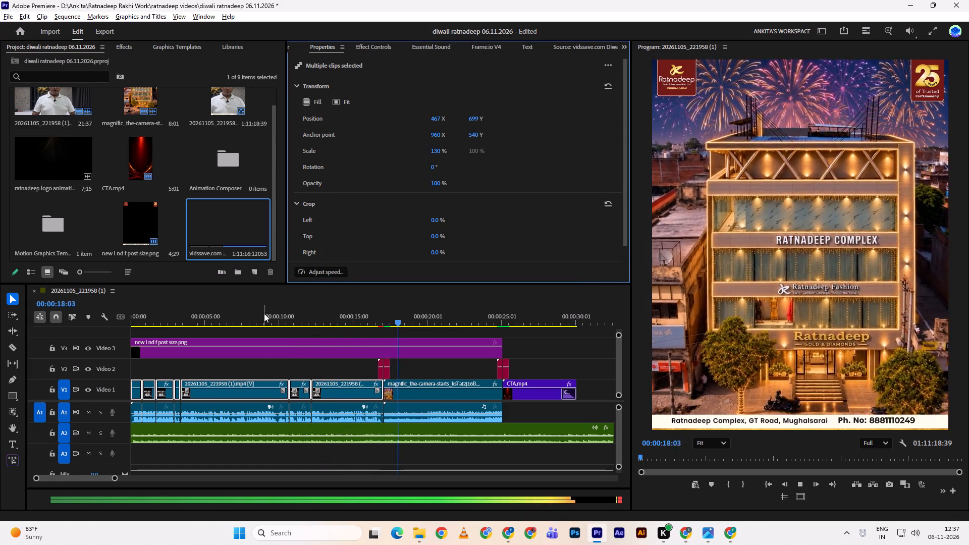
drag(264, 313, 159, 316)
key(space)
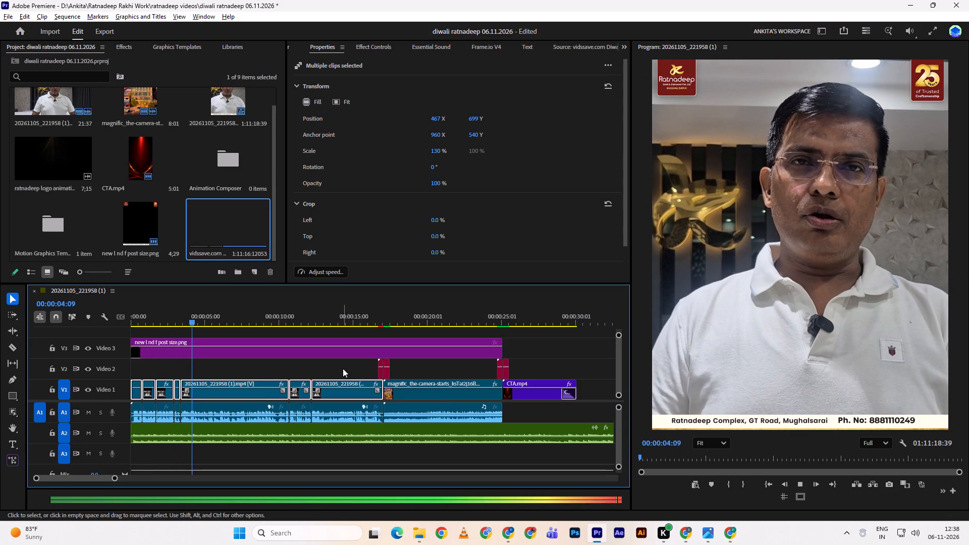
key(space)
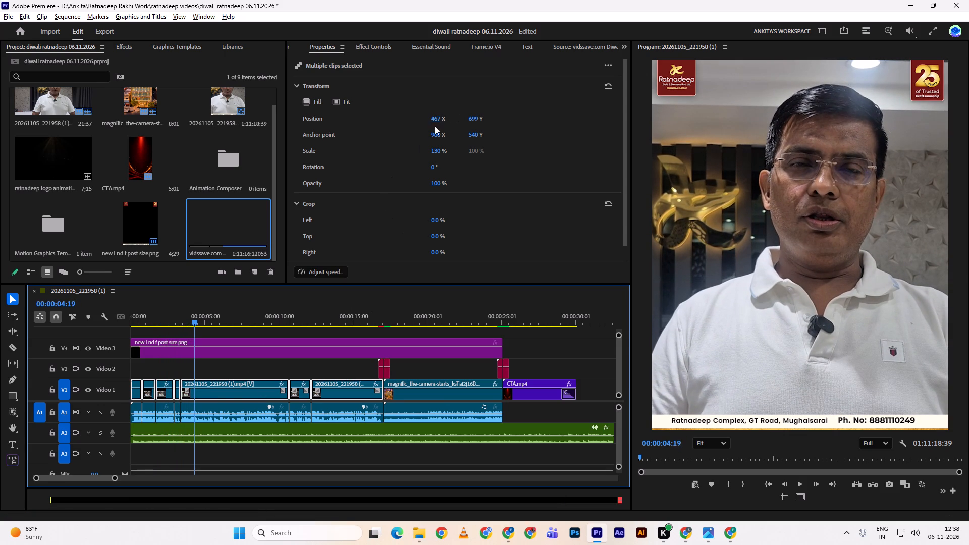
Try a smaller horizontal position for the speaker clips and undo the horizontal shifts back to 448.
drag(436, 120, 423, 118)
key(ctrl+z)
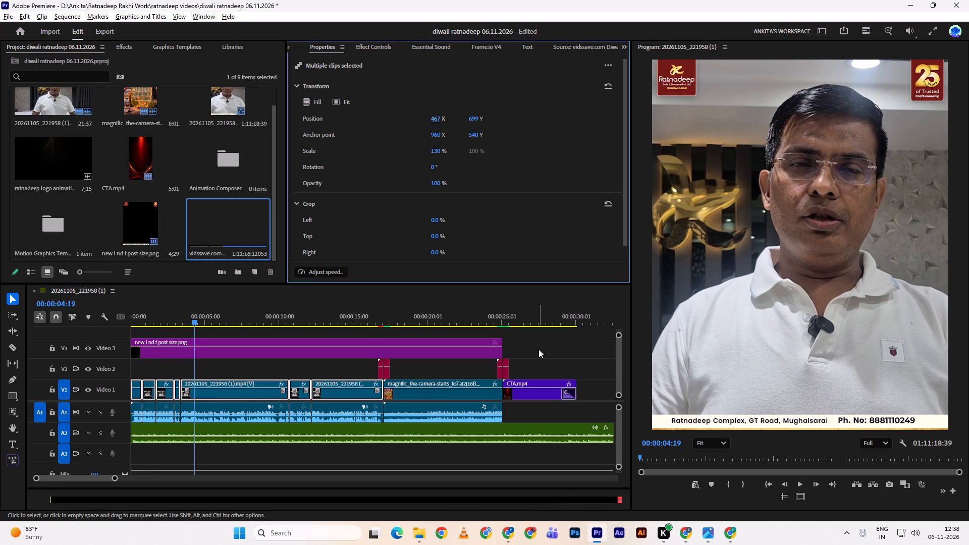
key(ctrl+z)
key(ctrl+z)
Play the sequence while undoing and redoing the last position change to compare the speaker's framing.
key(space)
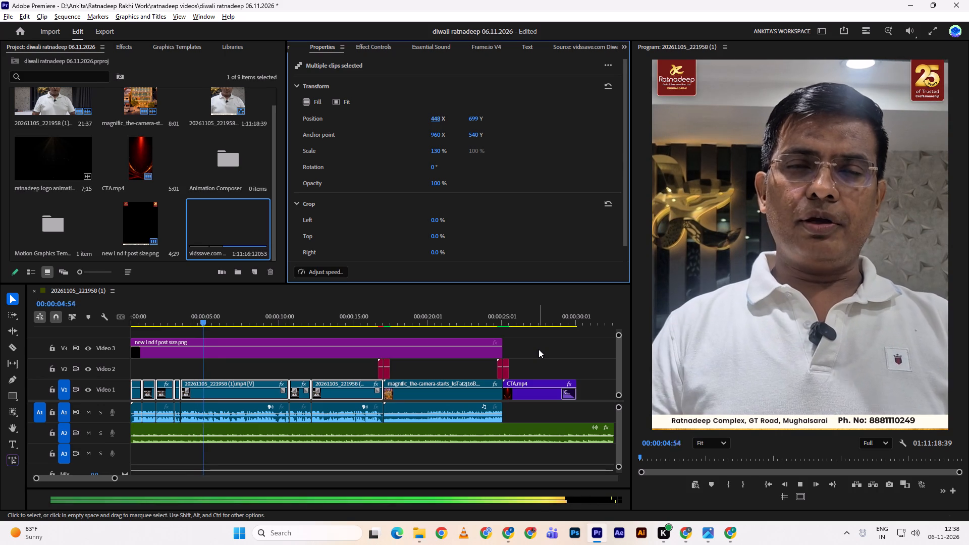
click(539, 349)
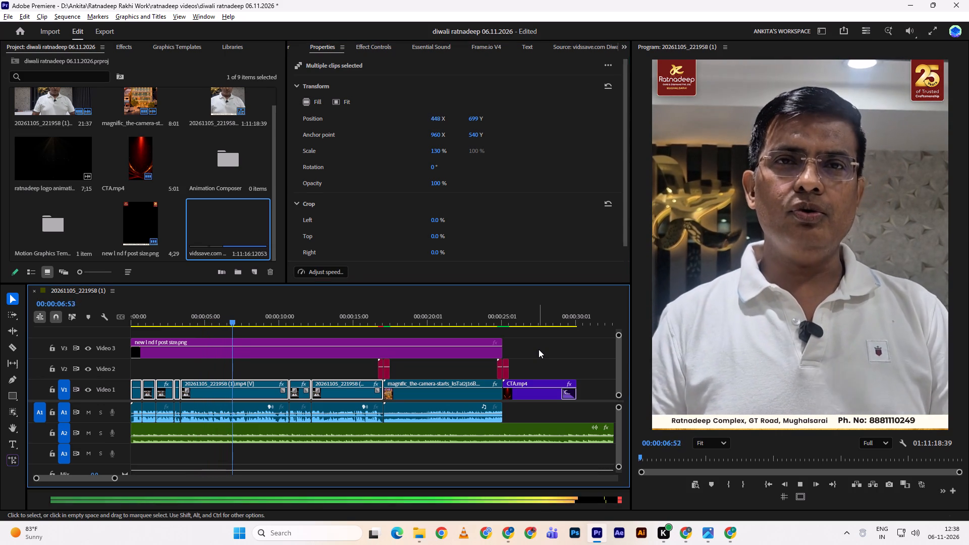
key(ctrl+z)
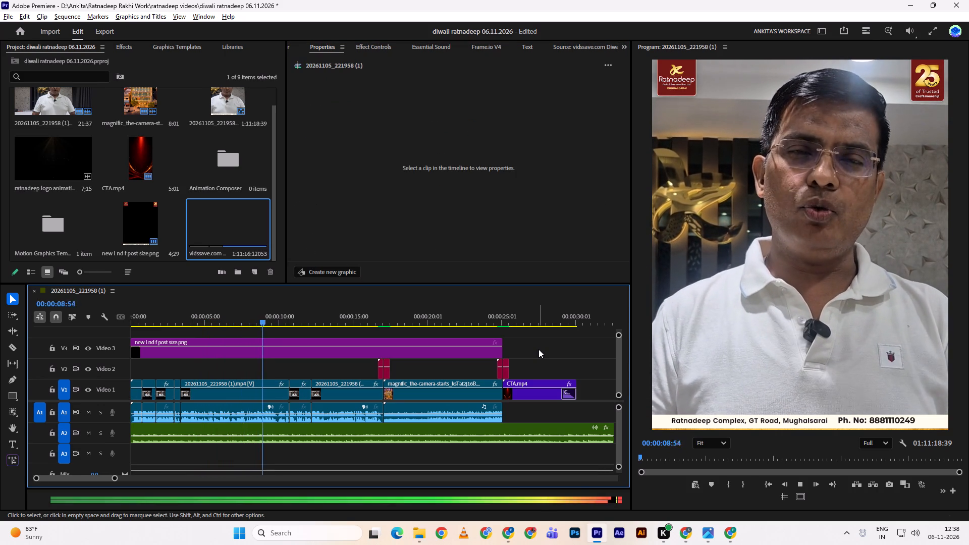
key(ctrl+shift+z)
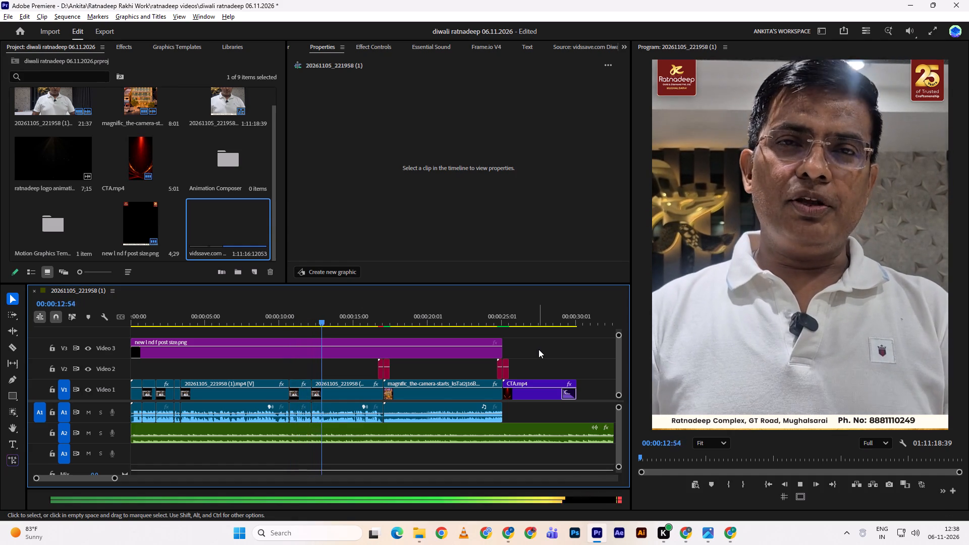
key(space)
key(space)
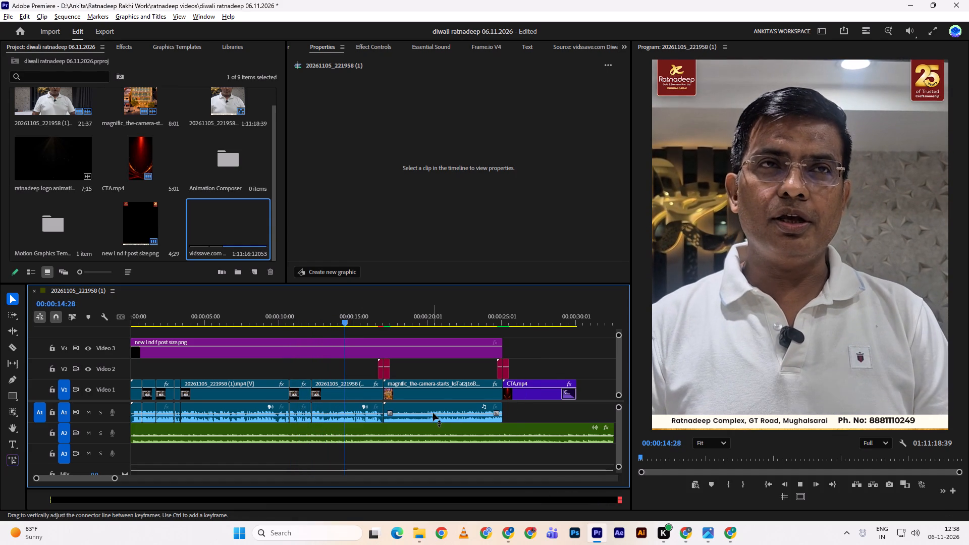
key(space)
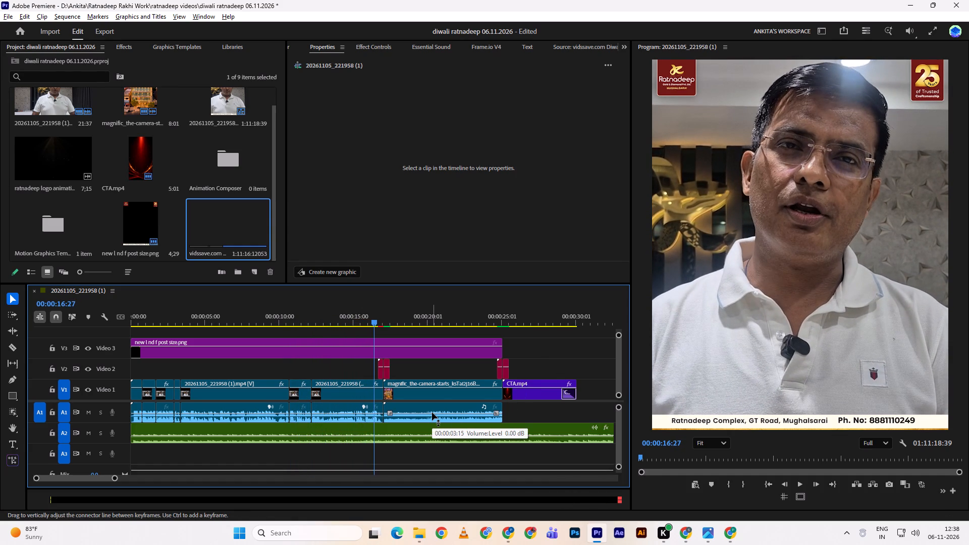
Select all the speaker's audio clips on Audio 1 and set their volume to 0.90 dB.
click(133, 411)
shift+click(153, 411)
shift+click(161, 410)
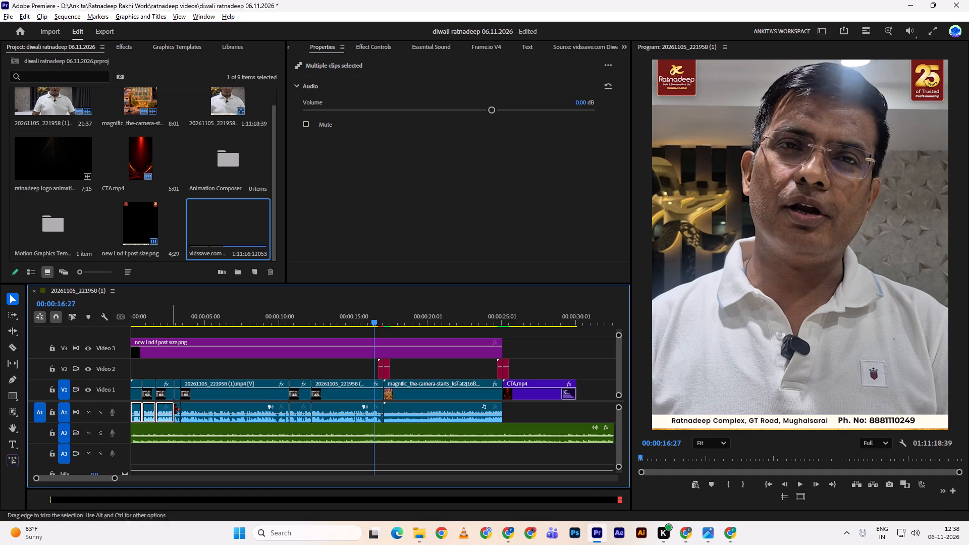
shift+click(176, 409)
shift+click(199, 408)
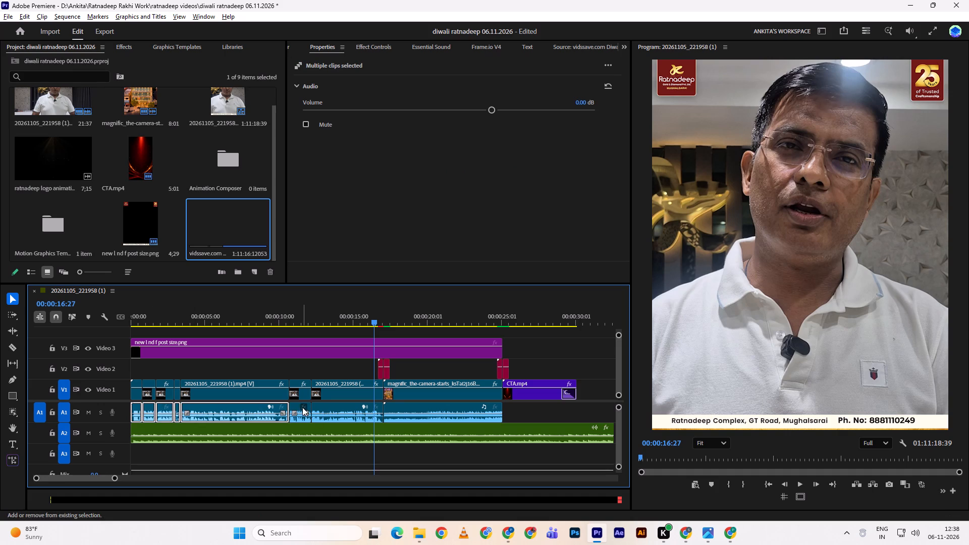
shift+click(302, 407)
shift+click(328, 409)
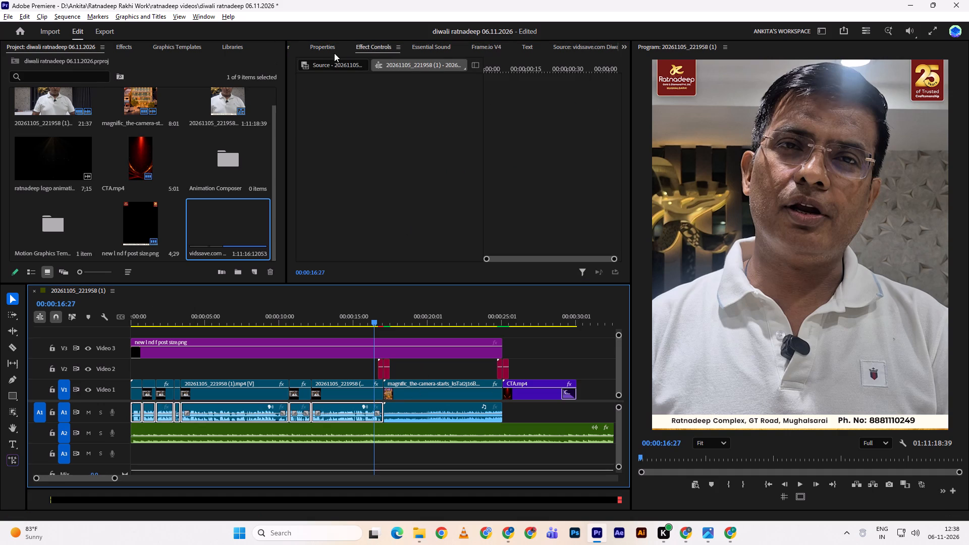
click(331, 44)
click(590, 101)
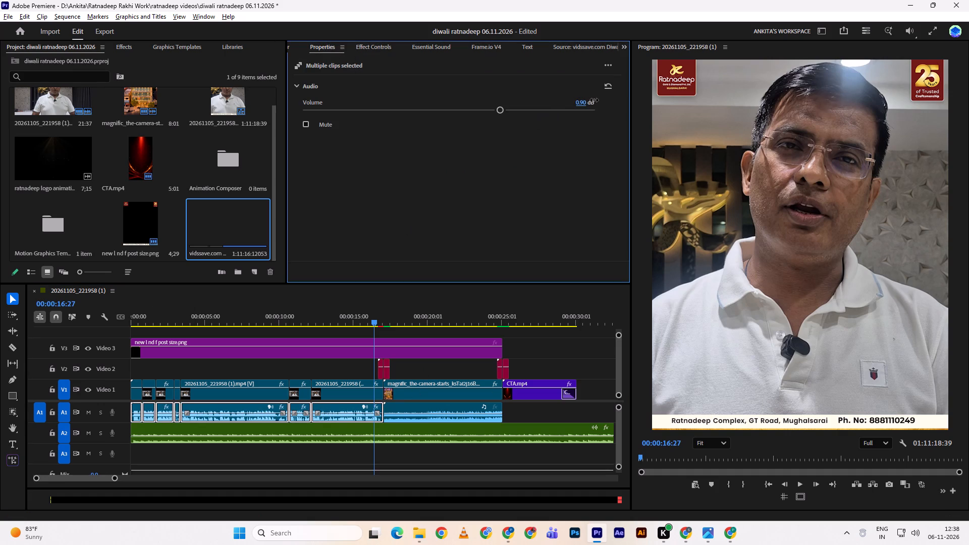
Check the computer's sound volume and play the sequence from its opening to judge the speaker's loudness.
click(911, 533)
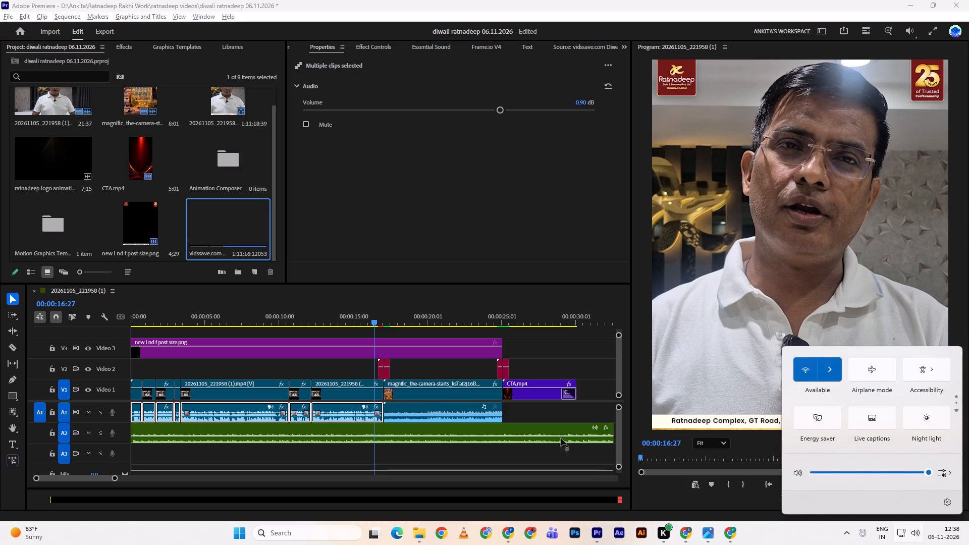
click(528, 353)
drag(385, 322, 175, 333)
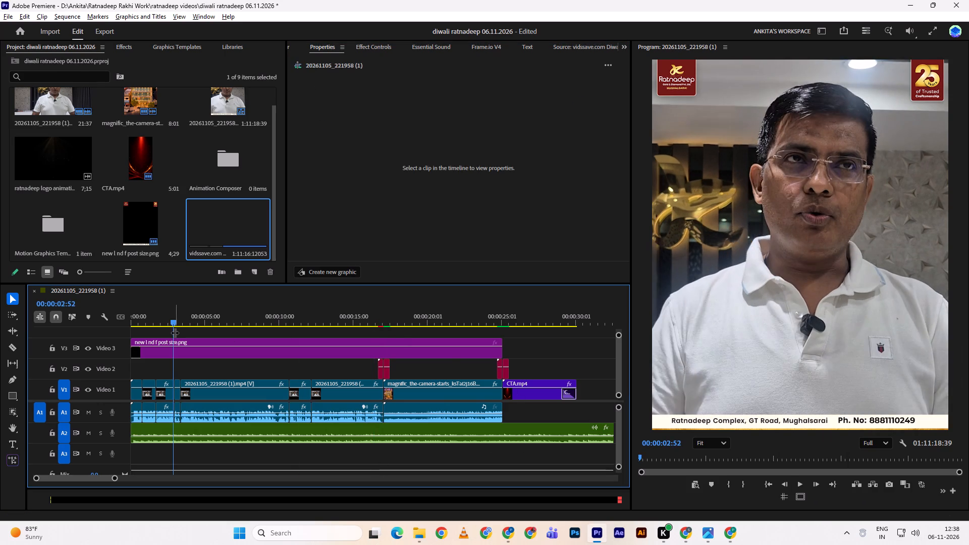
drag(164, 314, 96, 318)
key(space)
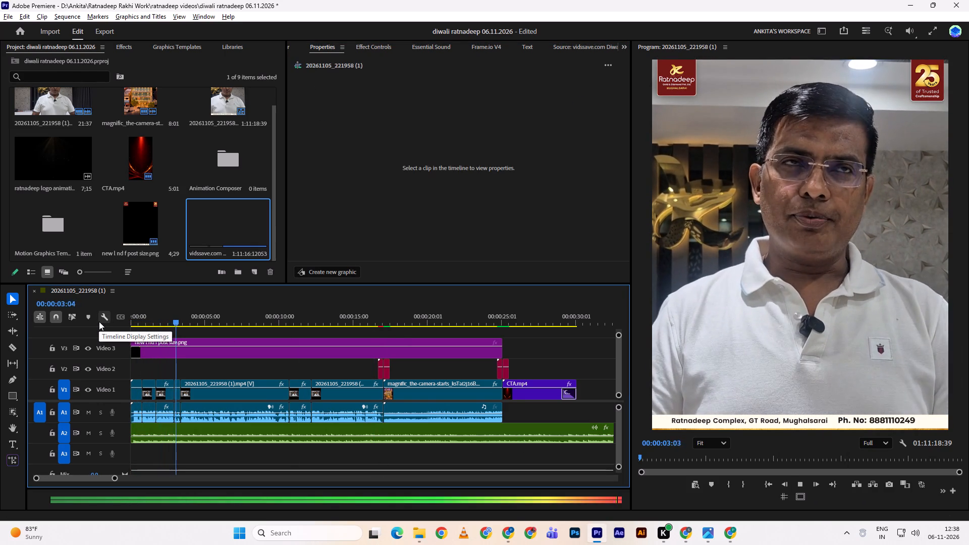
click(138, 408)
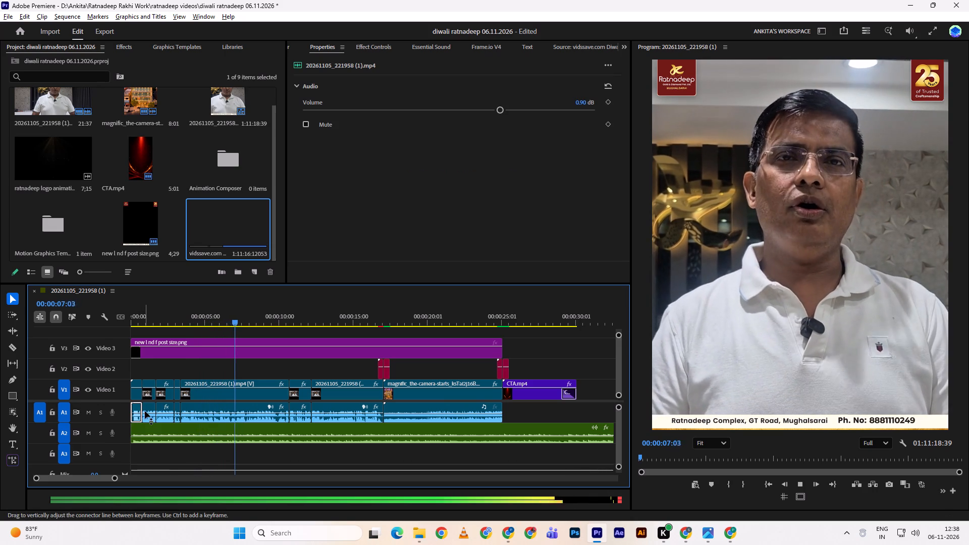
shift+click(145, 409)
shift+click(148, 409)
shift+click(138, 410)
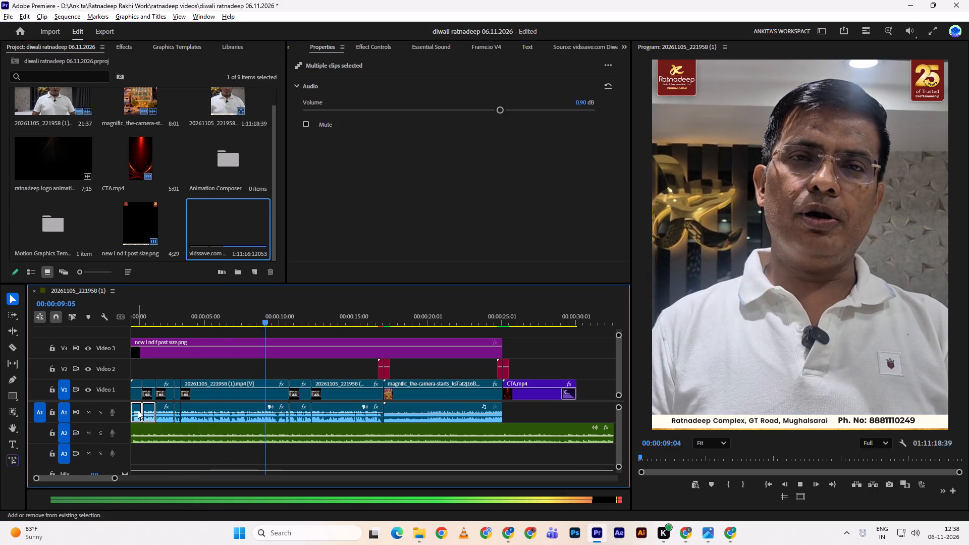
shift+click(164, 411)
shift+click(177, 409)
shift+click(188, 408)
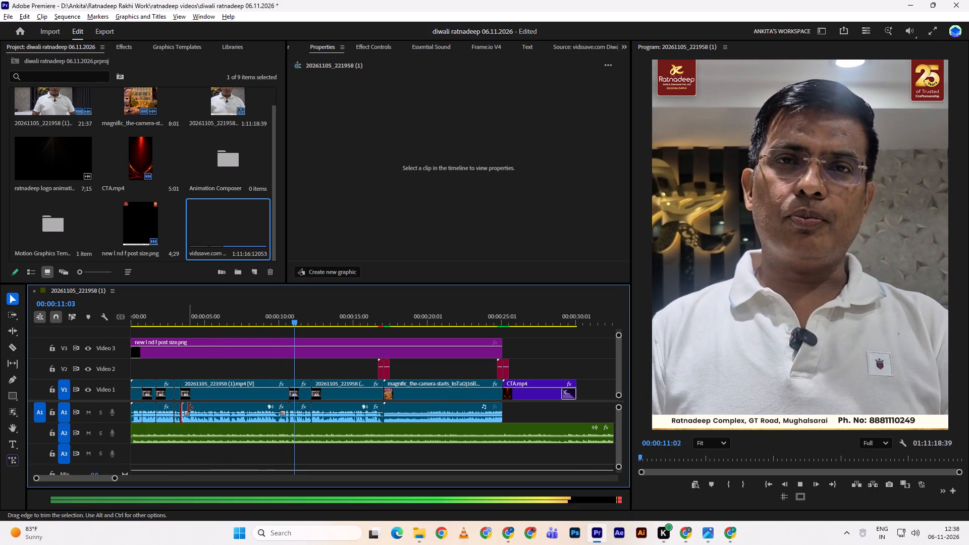
Select all the speaker's dialogue clips on Audio 1 and set their Essential Sound clip volume to 3.4 dB.
shift+click(177, 407)
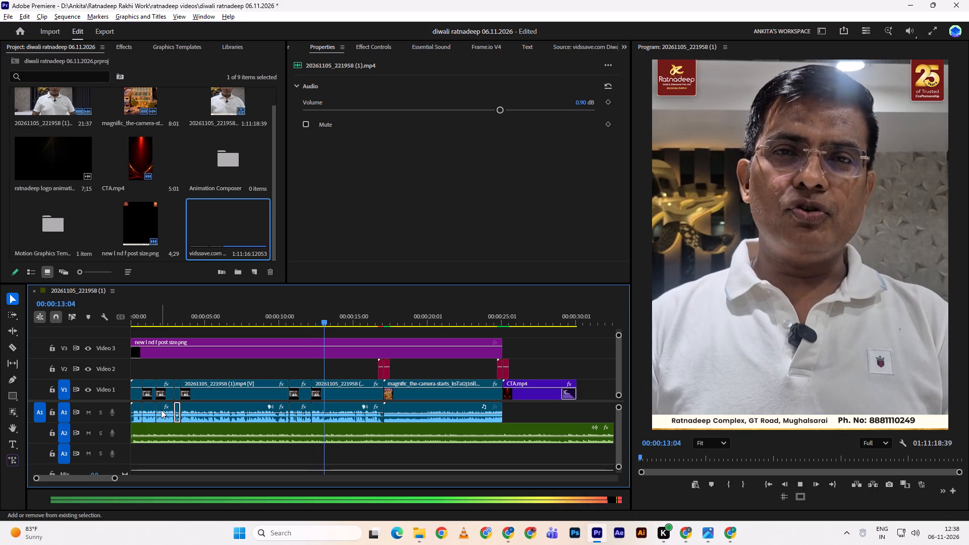
shift+click(161, 410)
shift+double_click(148, 411)
shift+click(134, 413)
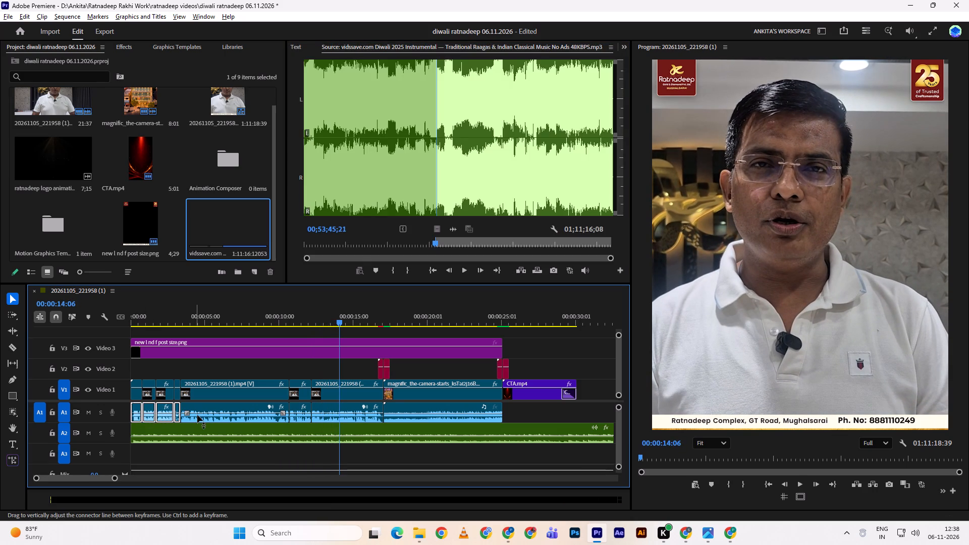
shift+click(215, 410)
shift+click(304, 418)
shift+click(323, 409)
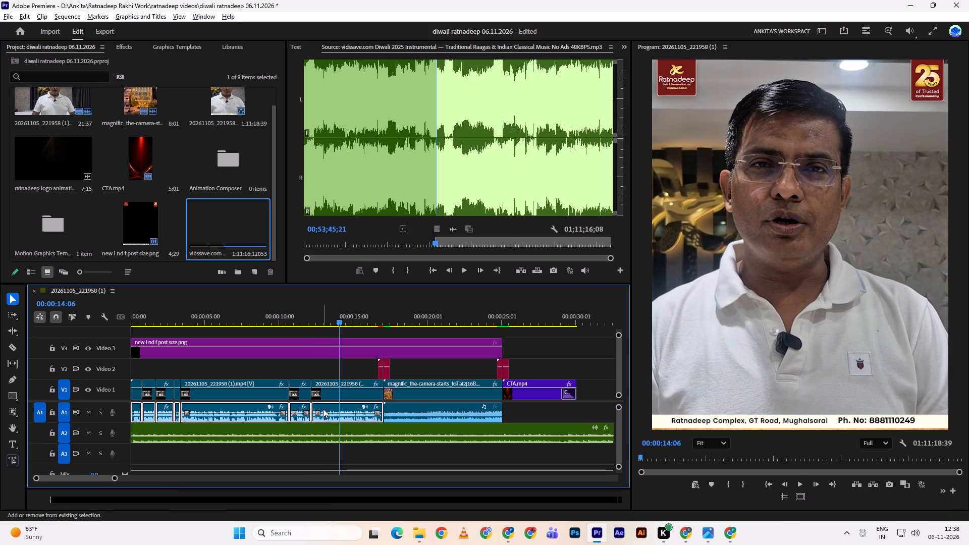
drag(330, 318, 299, 323)
click(300, 45)
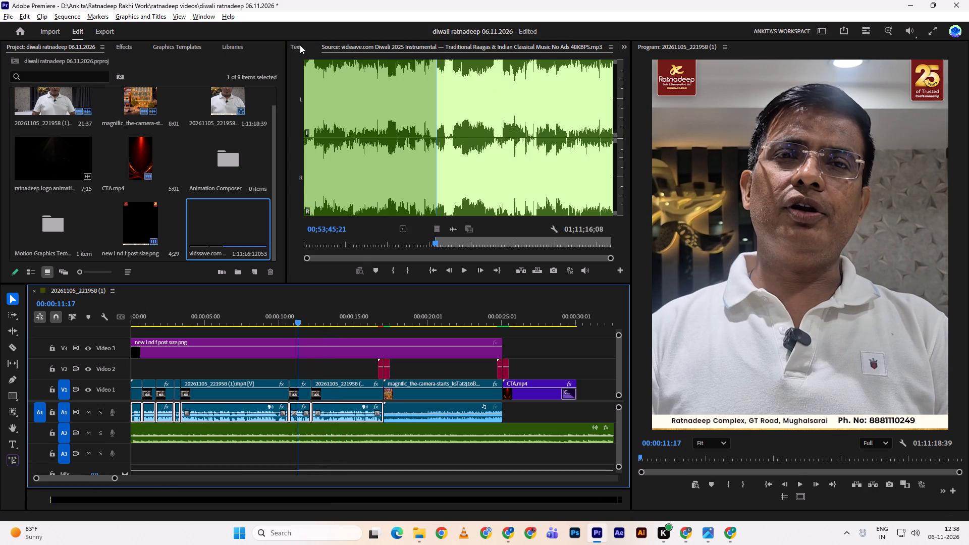
click(291, 46)
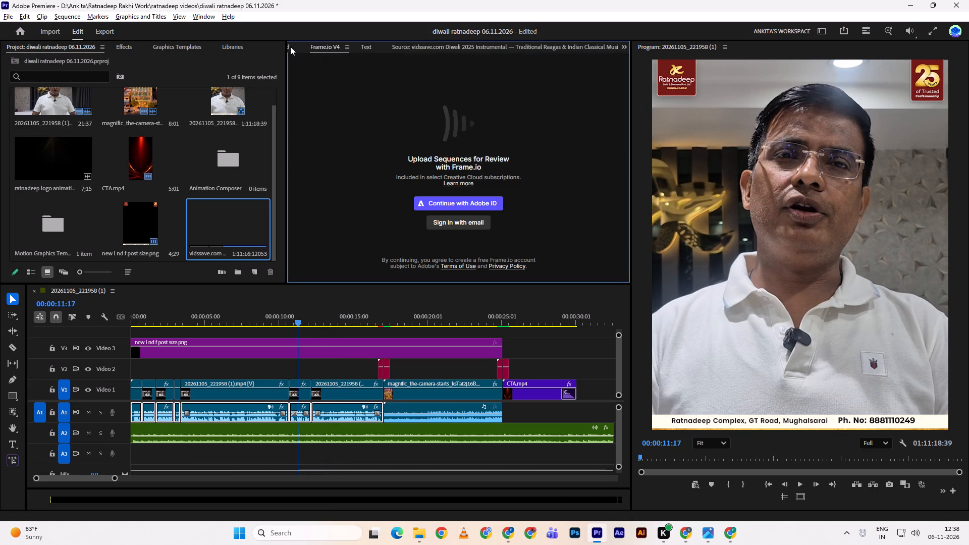
click(290, 46)
scroll(584, 179, down, 4)
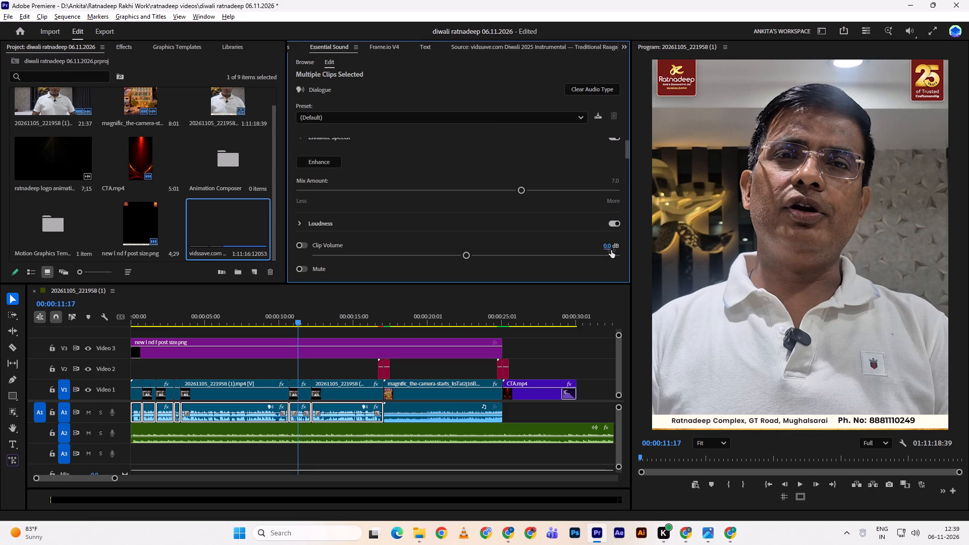
drag(609, 246, 613, 246)
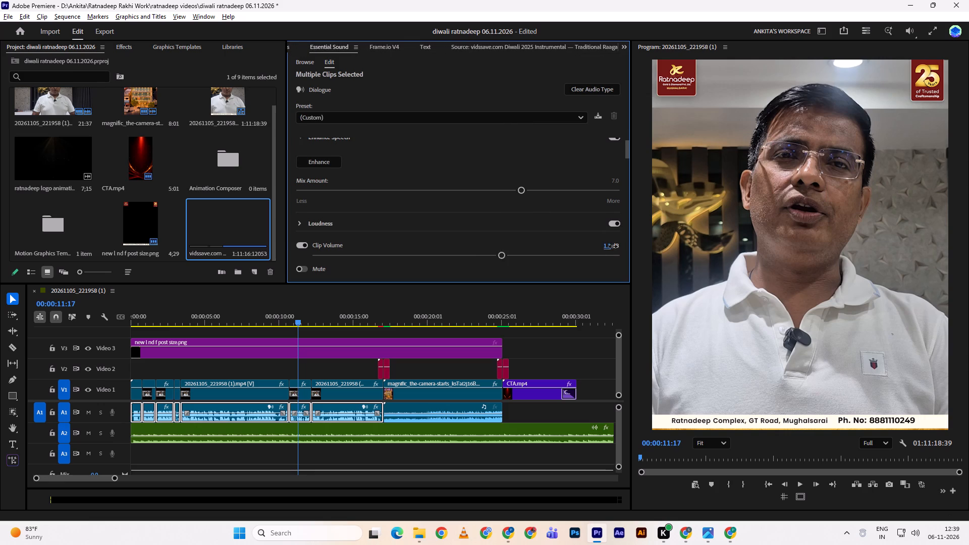
drag(613, 246, 617, 244)
Play the sequence from its opening into the fireworks clip to judge the balance between voice and music.
key(space)
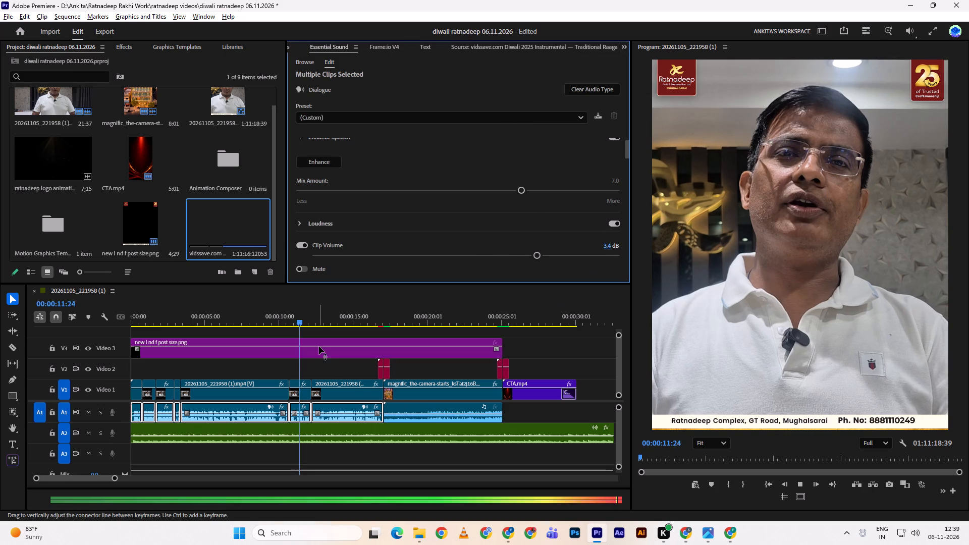
drag(307, 320, 45, 321)
key(space)
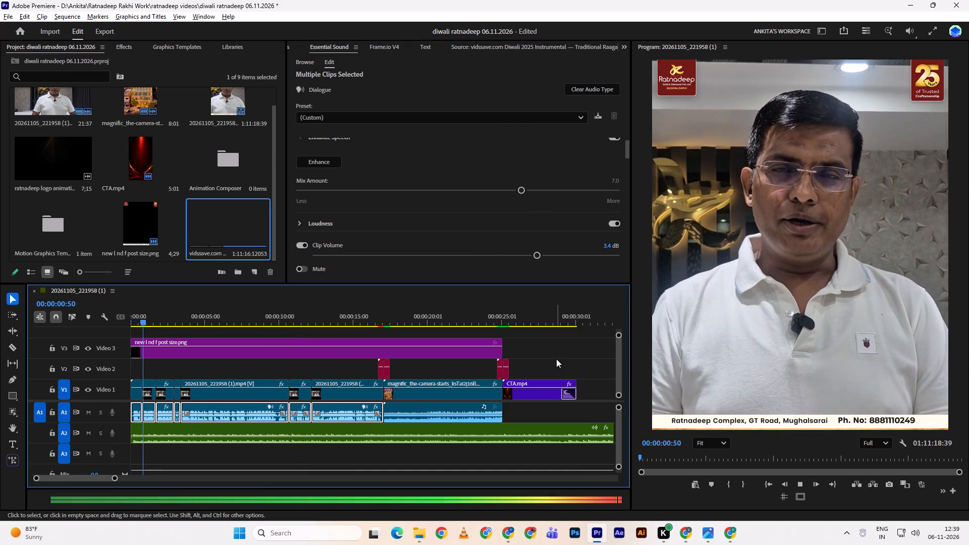
click(556, 359)
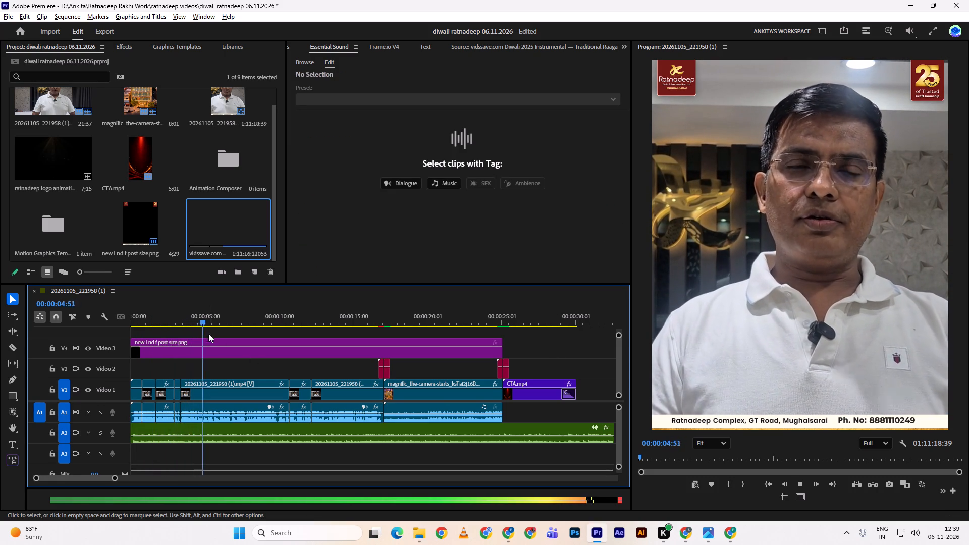
drag(204, 318, 69, 308)
double_click(69, 308)
key(space)
key(space)
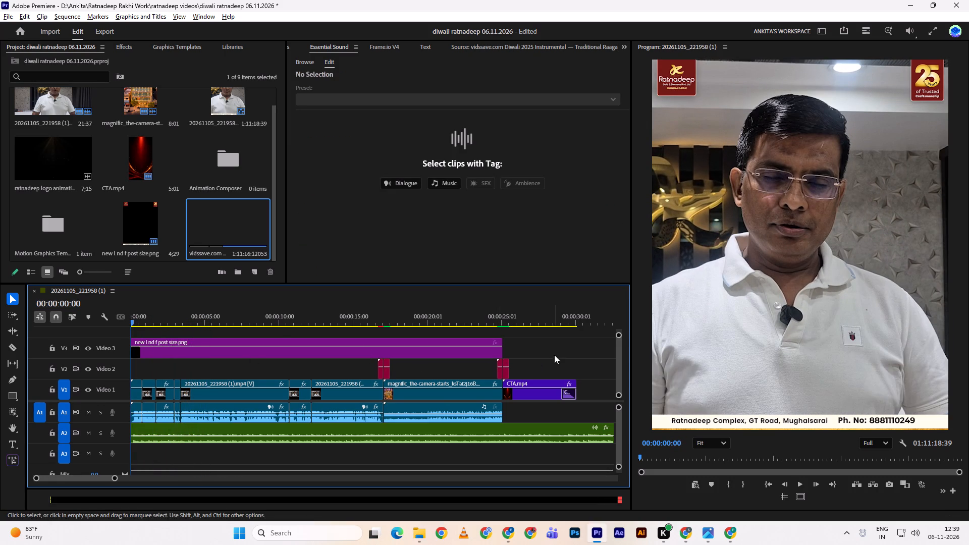
key(space)
click(554, 355)
key(space)
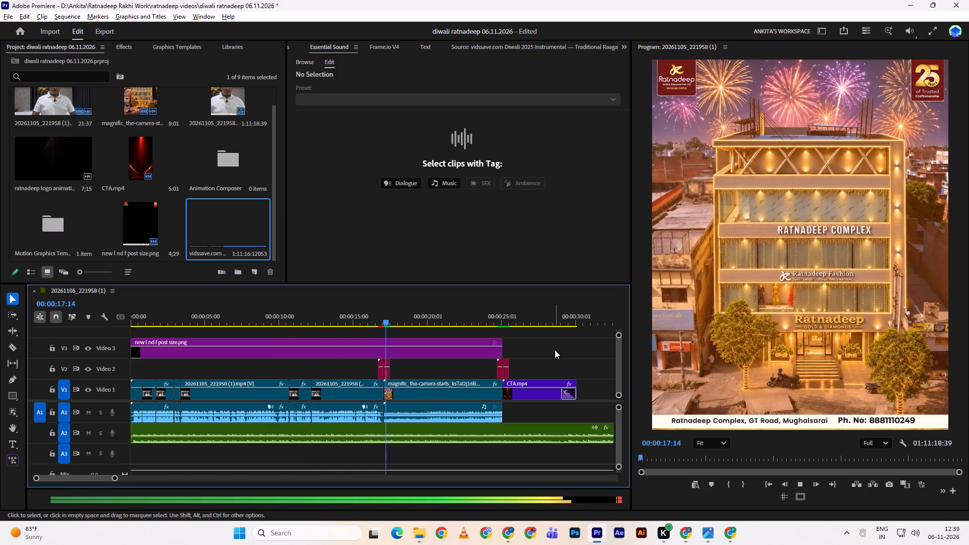
key(space)
key(space)
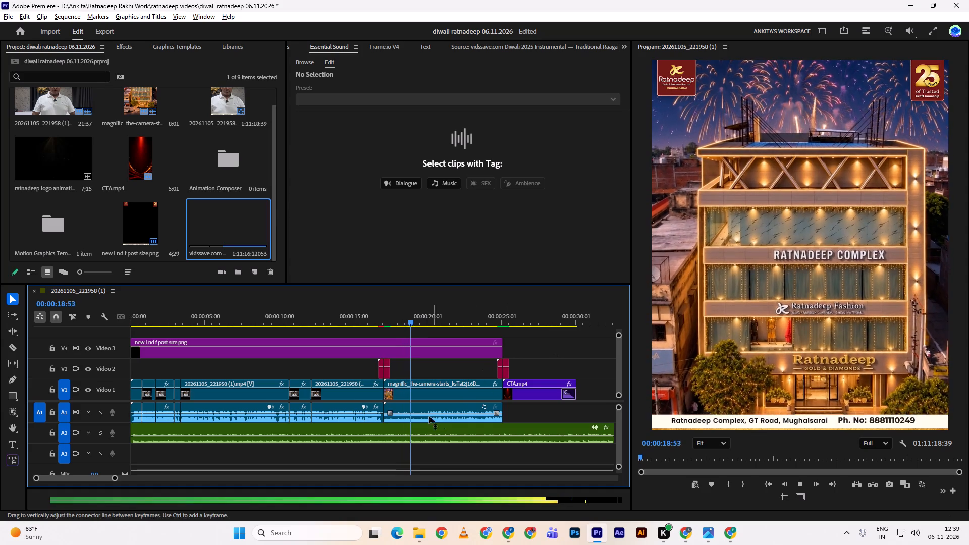
Trim the start of the fireworks clip's audio on Audio 1 to just before 20 seconds.
drag(389, 408, 428, 410)
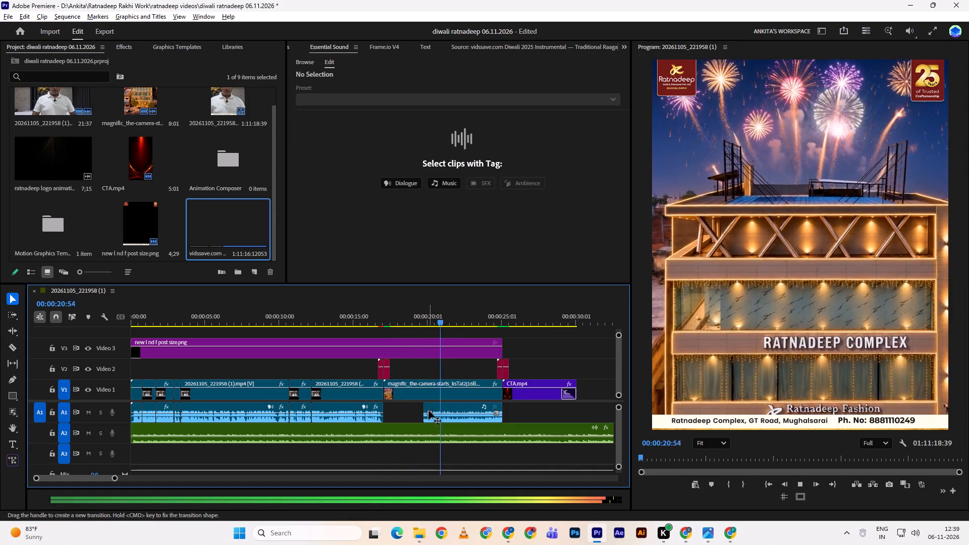
Replay the change from the last speaker clip to the fireworks clip to check its sound.
drag(418, 318, 410, 317)
key(space)
drag(420, 311, 376, 315)
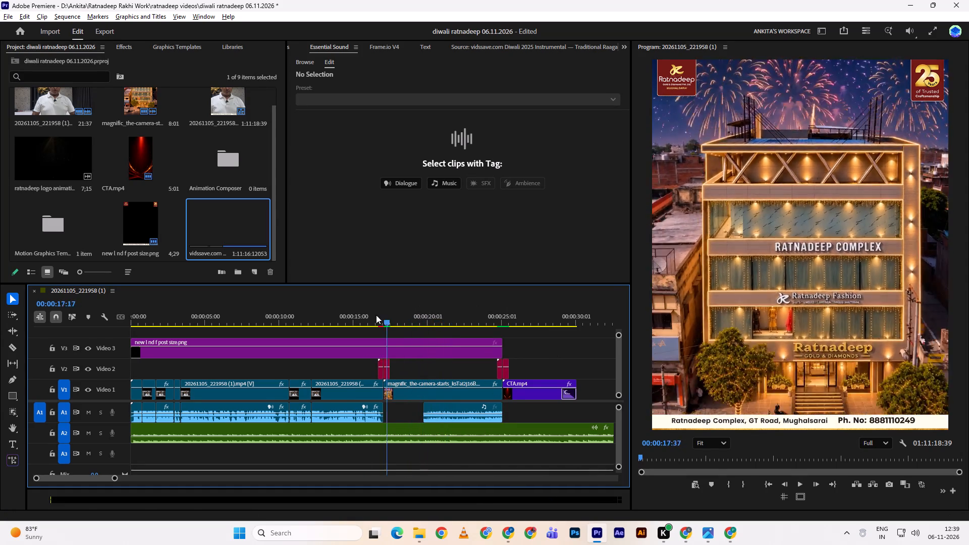
drag(376, 315, 358, 312)
key(space)
key(space)
Add a level keyframe to the Audio 2 music at 00:00:16:51 and set its level to 0 dB at 00:00:17:32.
key(space)
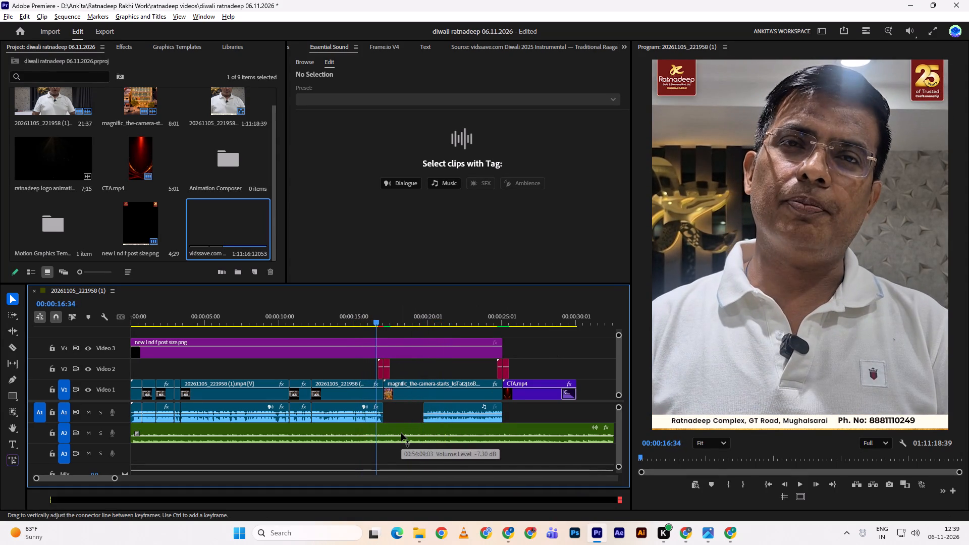
key(space)
click(400, 433)
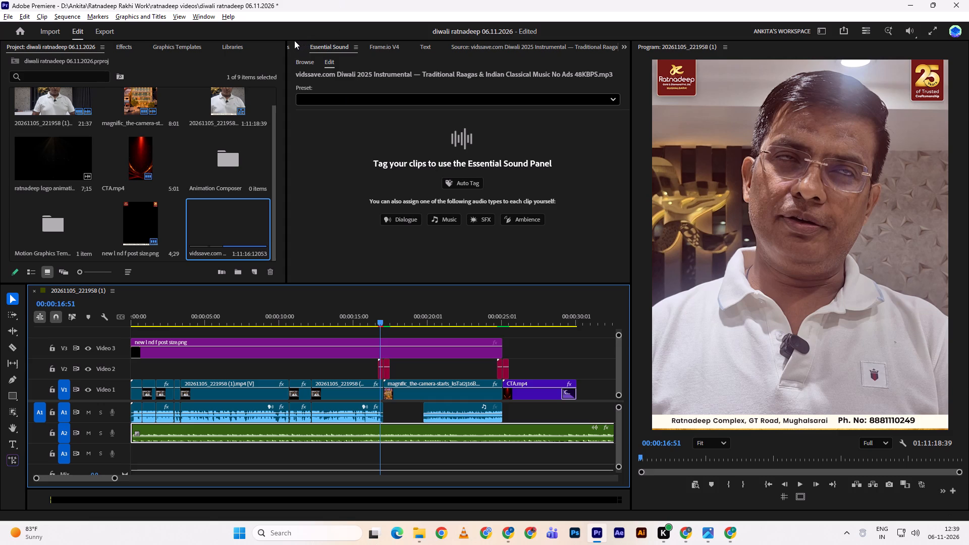
click(294, 40)
click(295, 51)
click(319, 111)
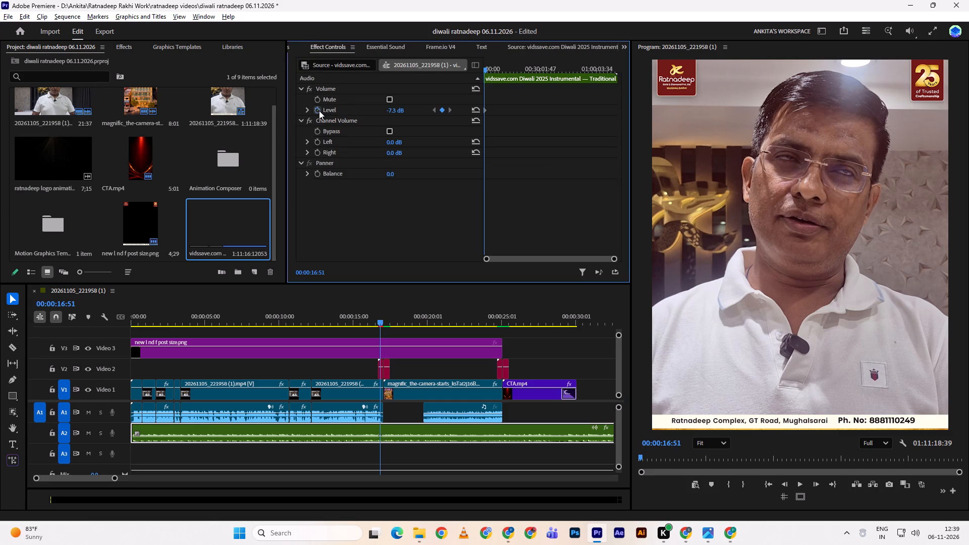
key(space)
key(space)
key(space)
key(space)
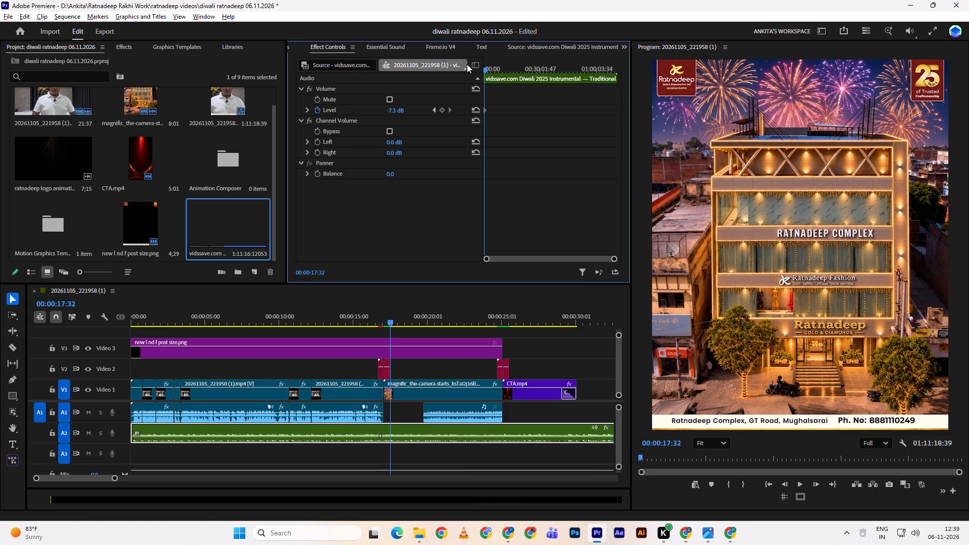
click(405, 109)
key(0)
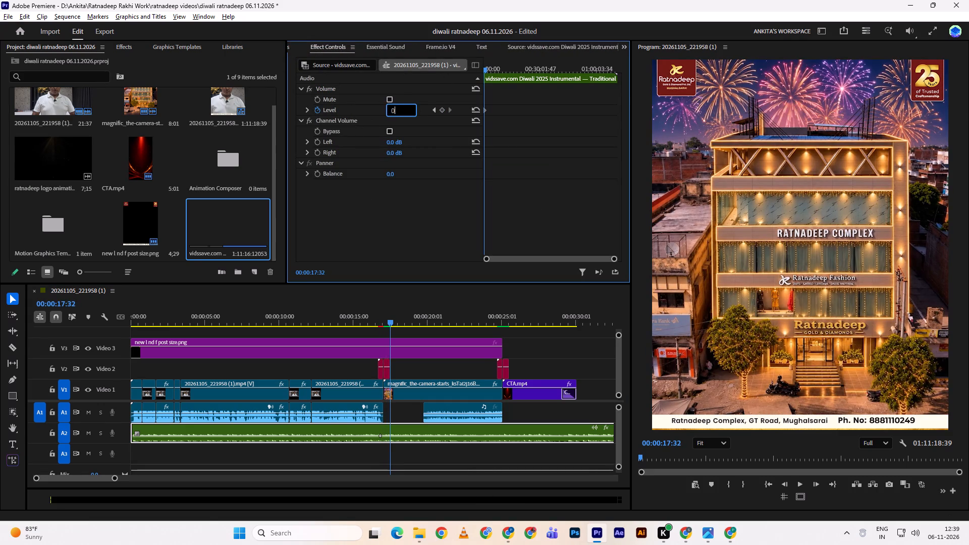
key(Return)
Play from about 14 seconds through the fireworks and CTA to the end to review the music level.
drag(344, 317, 337, 319)
key(space)
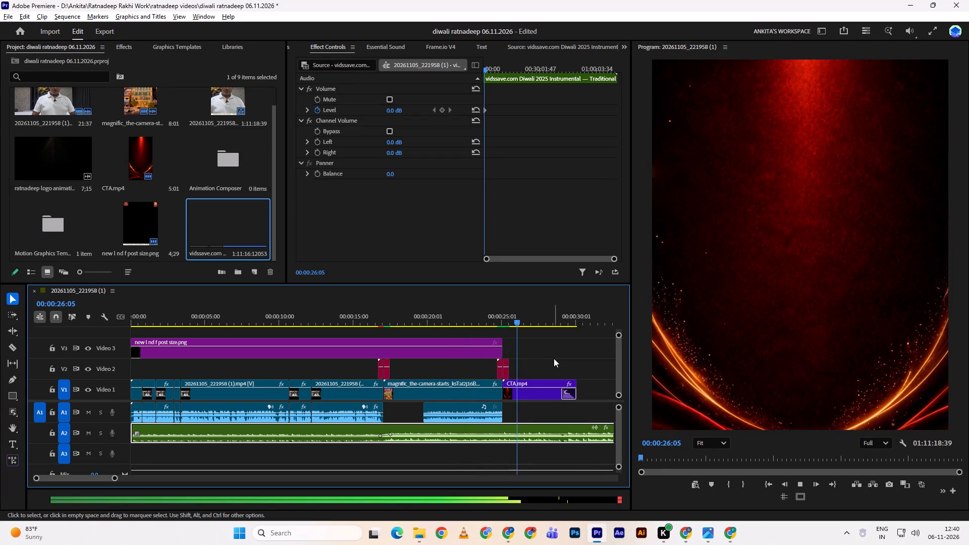
Split the Audio 2 music at 00:00:30:09, where the CTA clip ends, and delete the part after it.
click(573, 324)
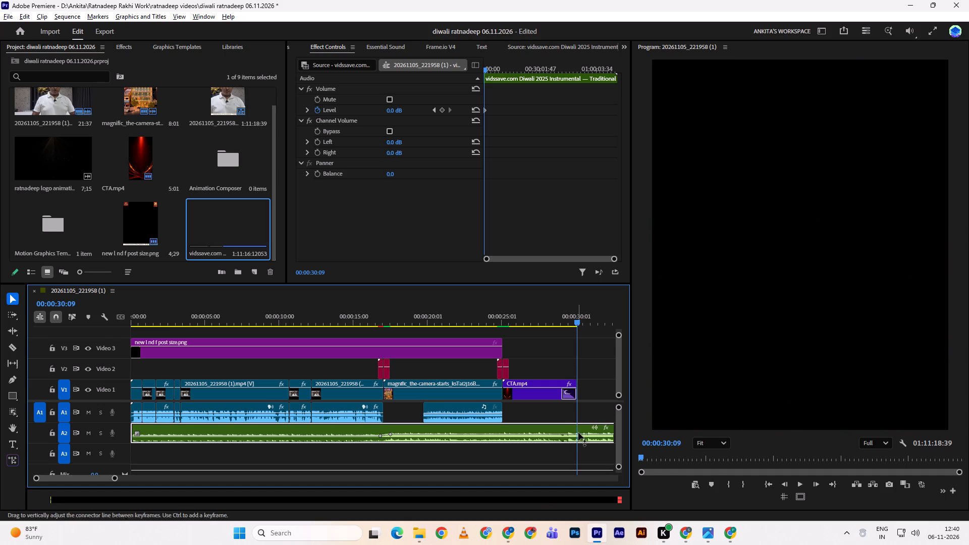
key(v)
key(x)
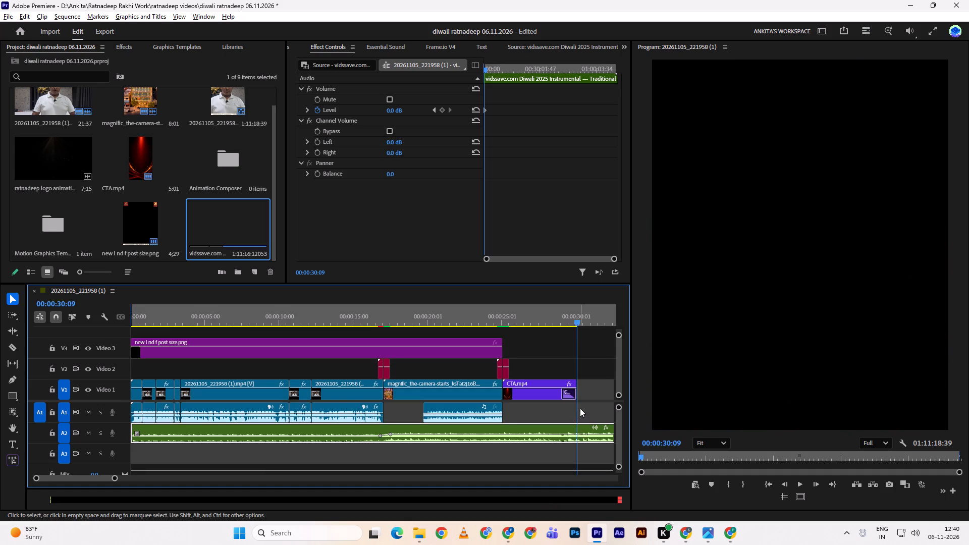
key(ctrl+z)
key(c)
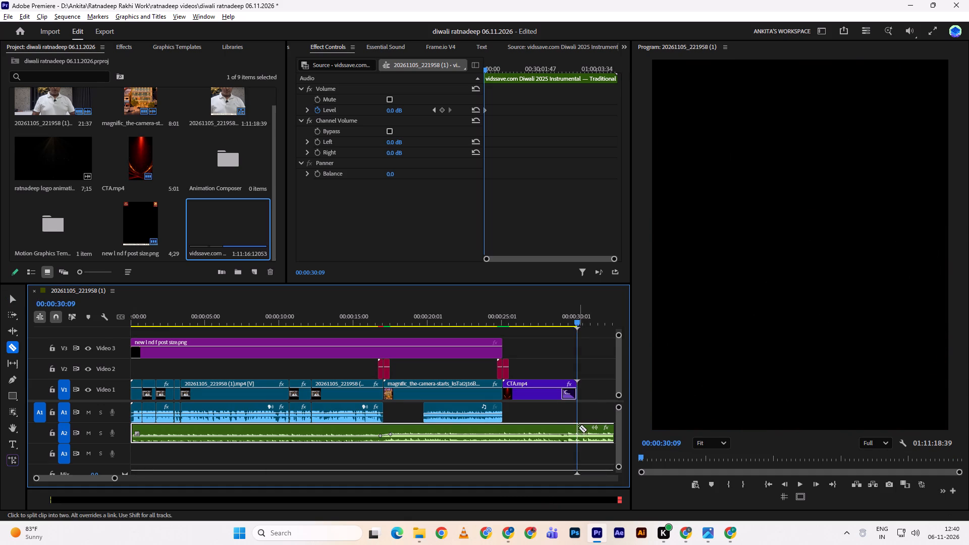
click(578, 427)
key(v)
click(584, 430)
click(586, 430)
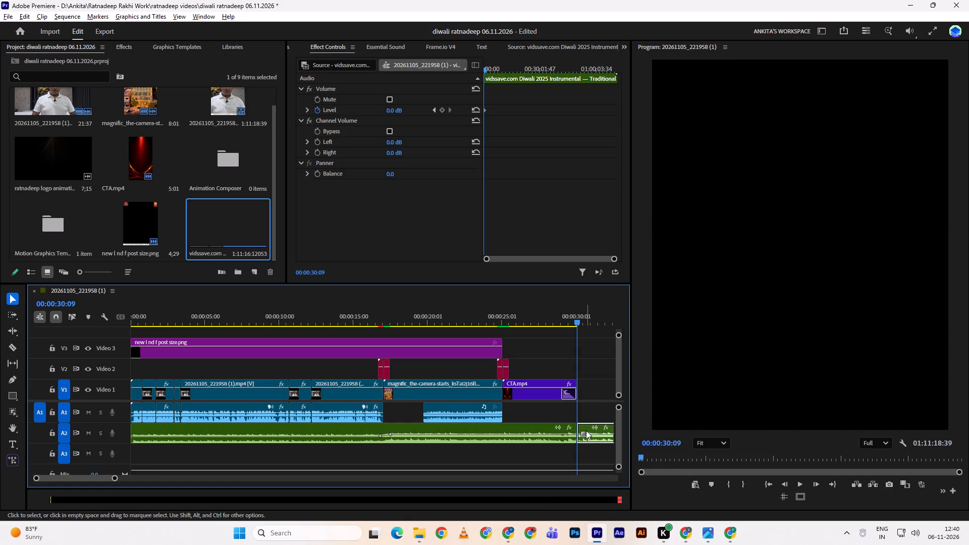
click(594, 431)
key(d)
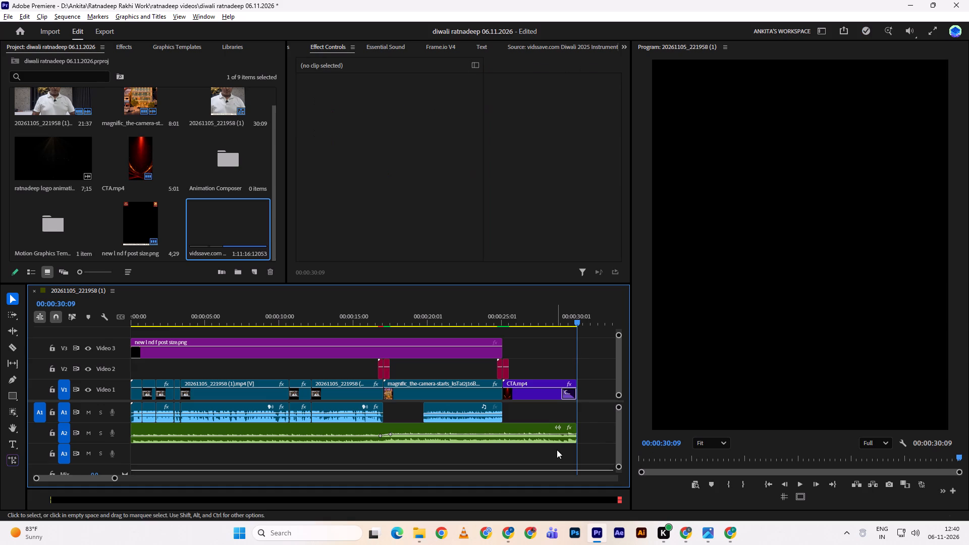
Add a fade-out of about 3 seconds at the end of the Audio 2 music and play the CTA ending.
drag(569, 433, 547, 424)
click(553, 312)
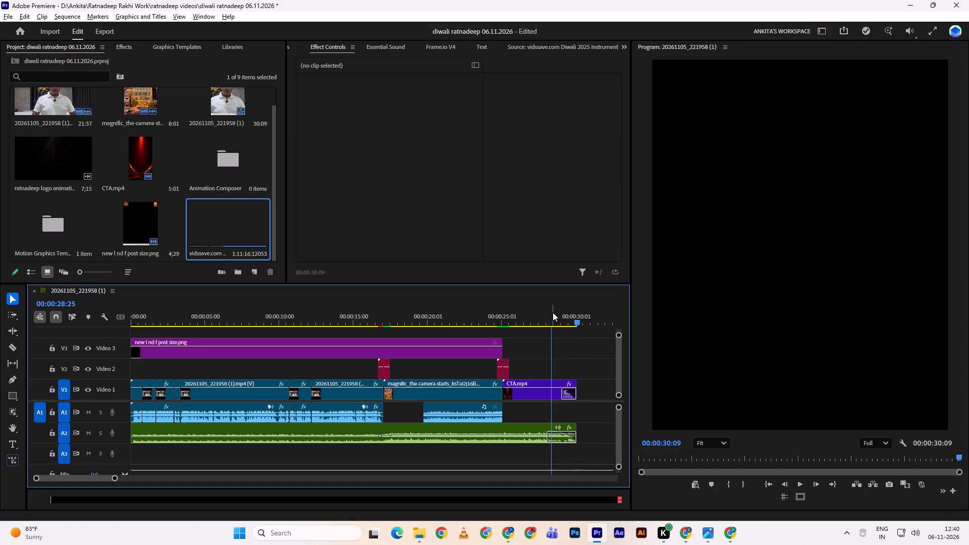
key(space)
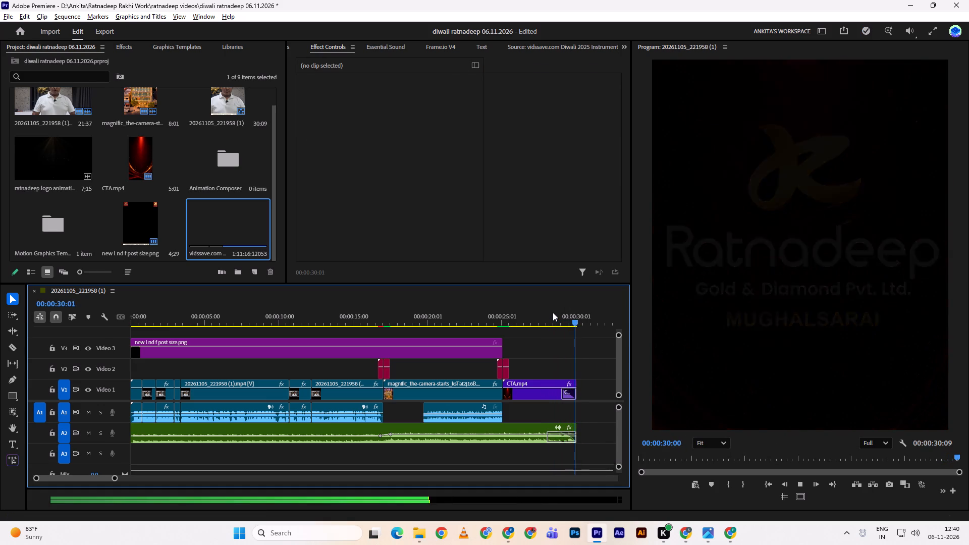
drag(554, 312, 488, 323)
drag(546, 433, 535, 435)
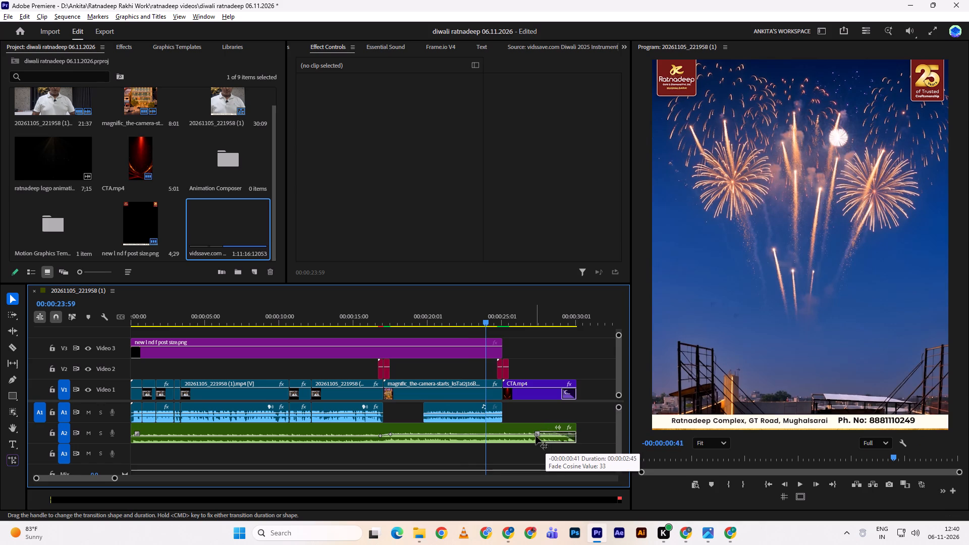
drag(535, 435, 532, 440)
key(space)
click(552, 319)
key(space)
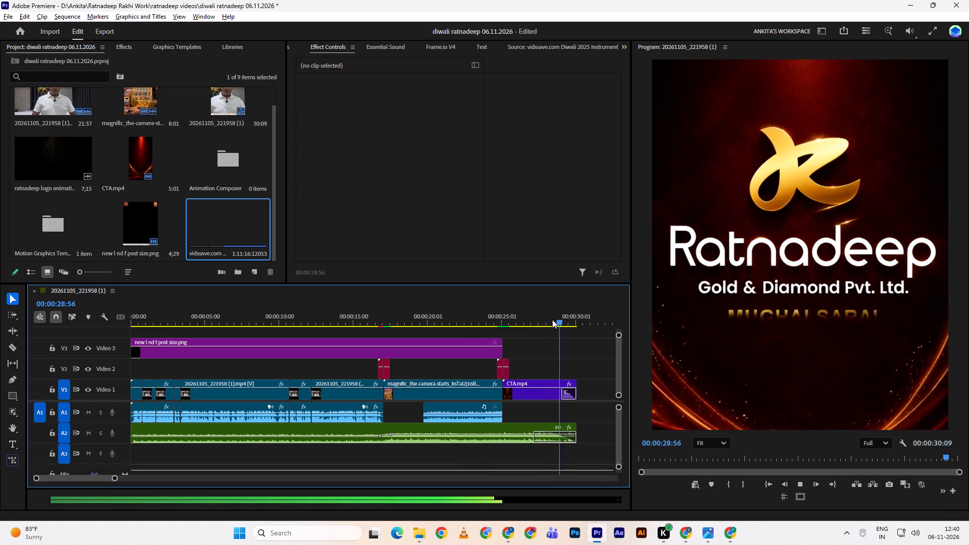
Render the sequence previews and play the video back.
drag(552, 319, 469, 333)
key(space)
drag(500, 322, 443, 324)
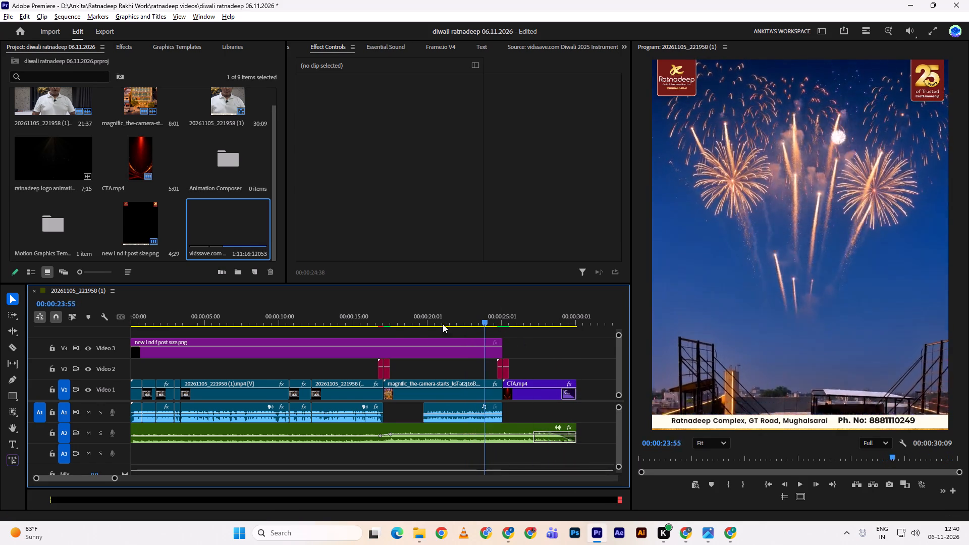
drag(443, 324, 365, 327)
key(Return)
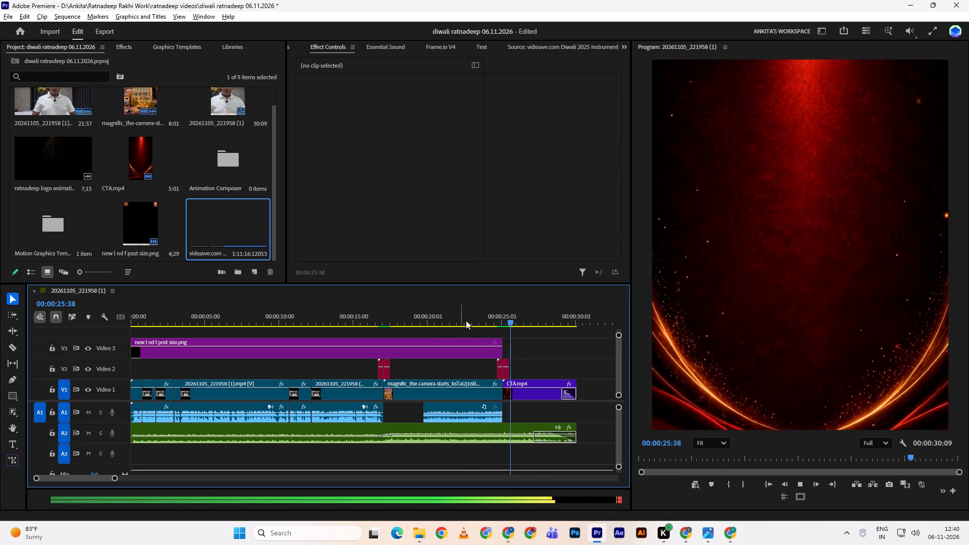
Replay the fireworks clip into the CTA to check the picture and sound.
drag(475, 320, 450, 314)
key(space)
drag(461, 318, 449, 316)
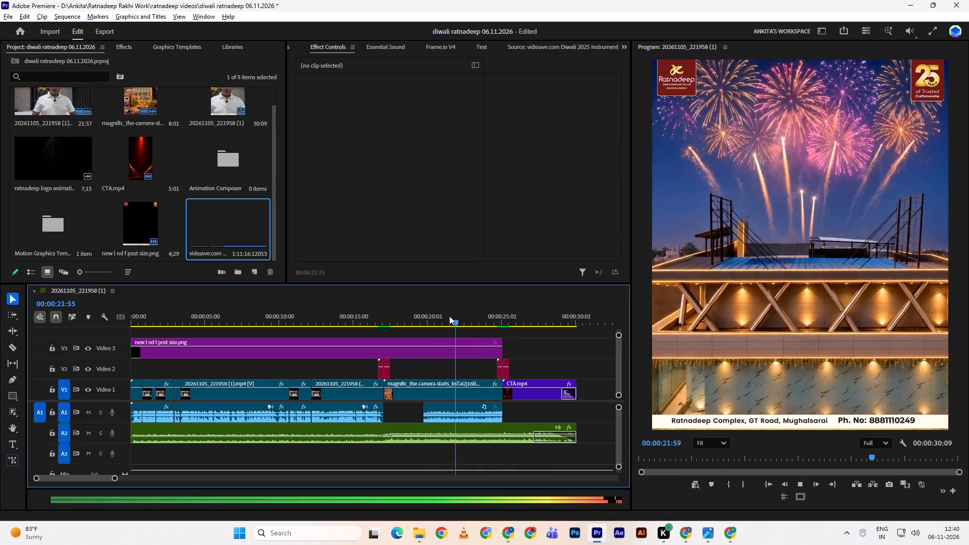
drag(449, 316, 398, 312)
click(398, 312)
key(space)
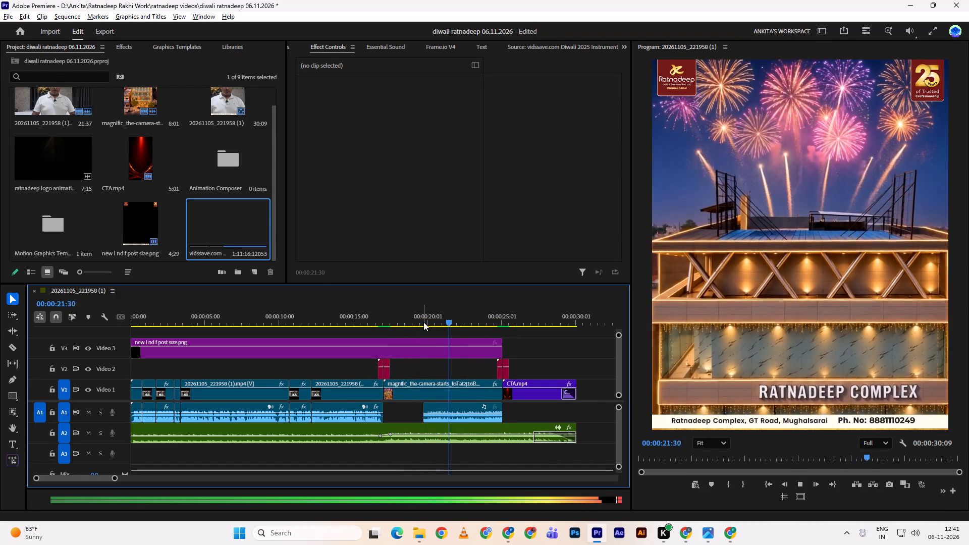
key(space)
key(space)
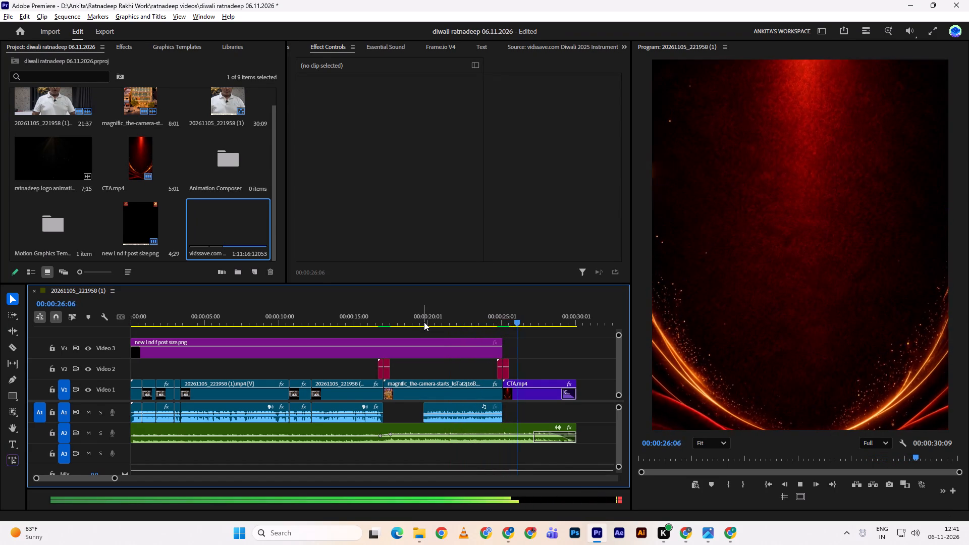
key(space)
Save the project.
key(ctrl+s)
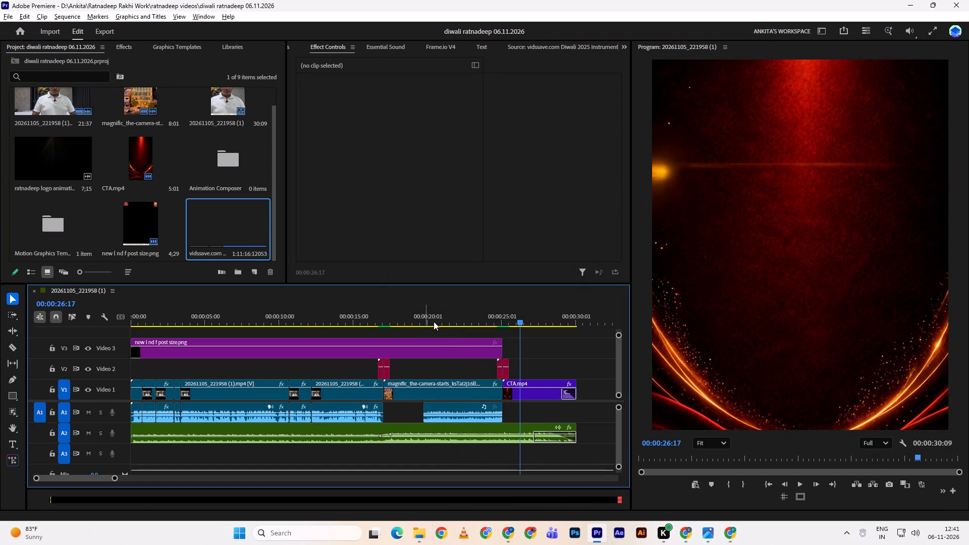
key(alt+Tab)
key(alt+Tab)
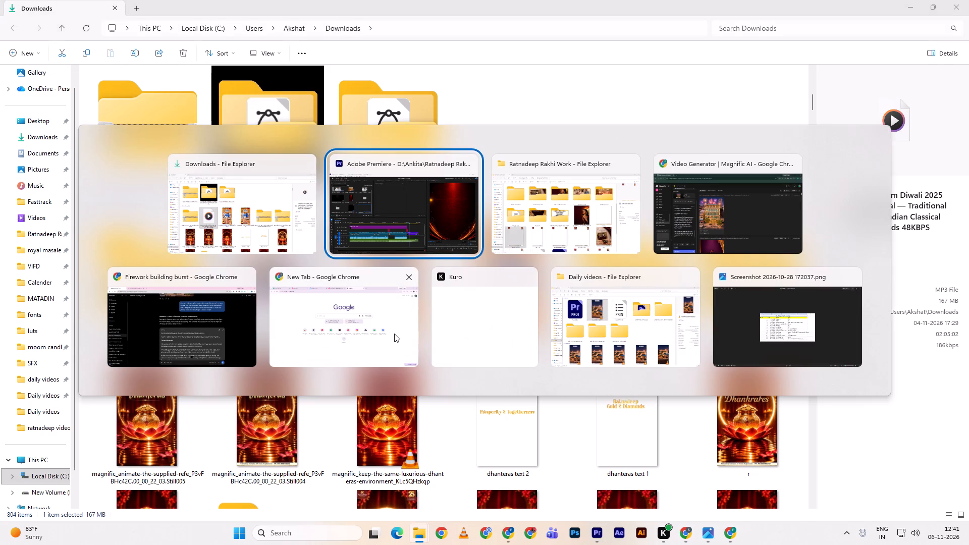
click(455, 318)
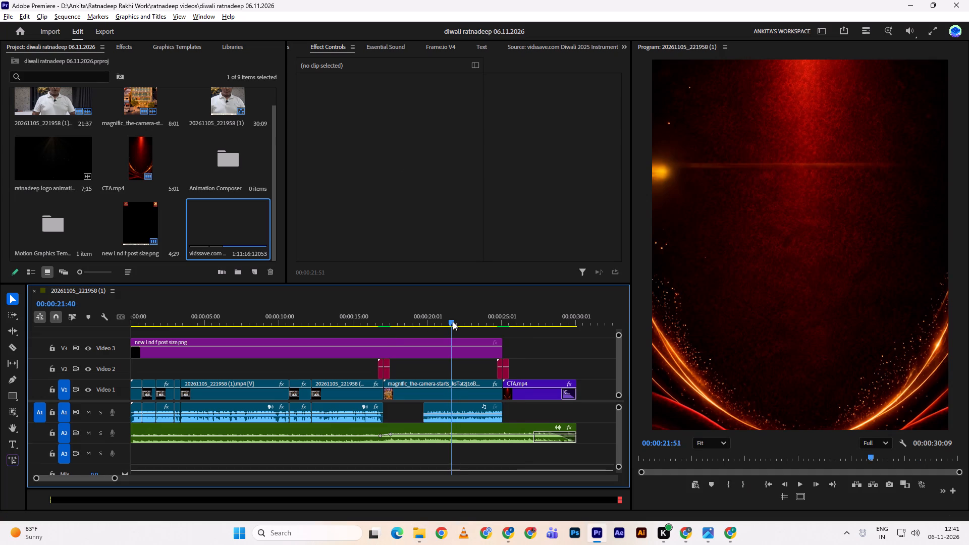
click(453, 321)
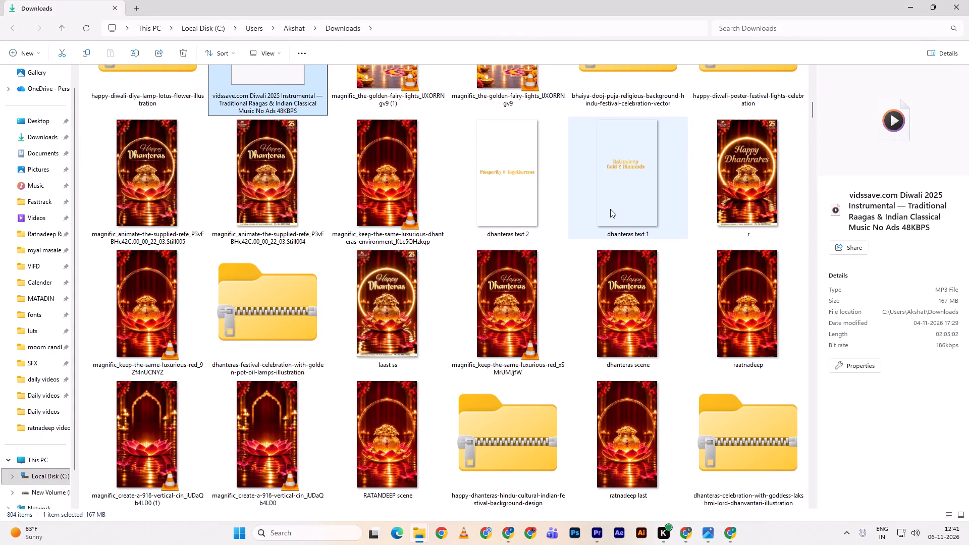
scroll(610, 209, up, 1)
scroll(610, 209, down, 3)
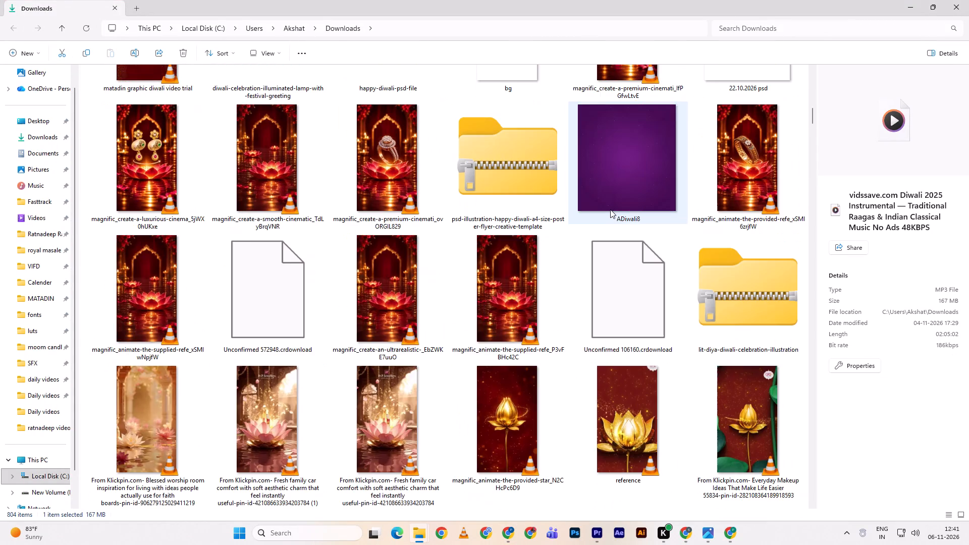
scroll(610, 209, down, 2)
scroll(610, 209, up, 7)
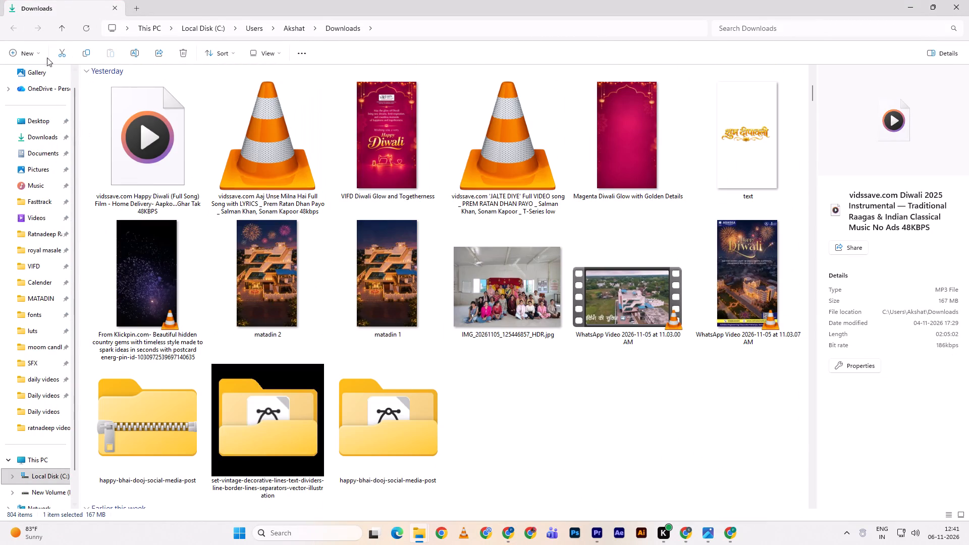
double_click(84, 33)
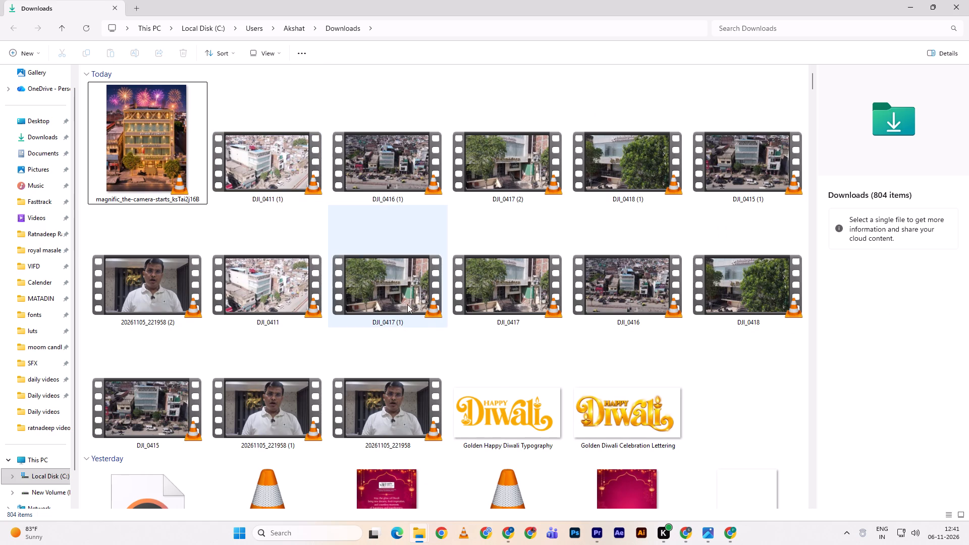
drag(603, 408, 625, 440)
key(alt+Tab)
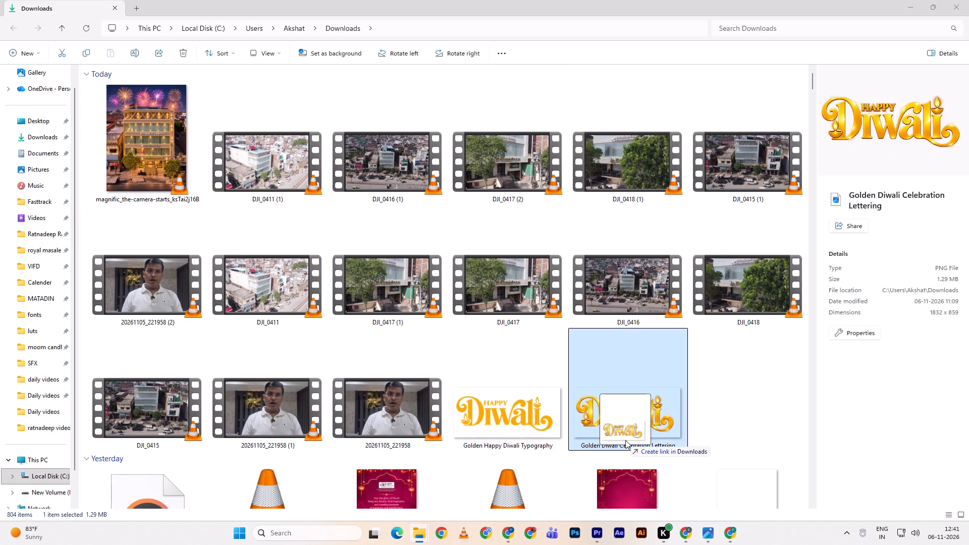
drag(625, 440, 141, 209)
key(alt+Tab)
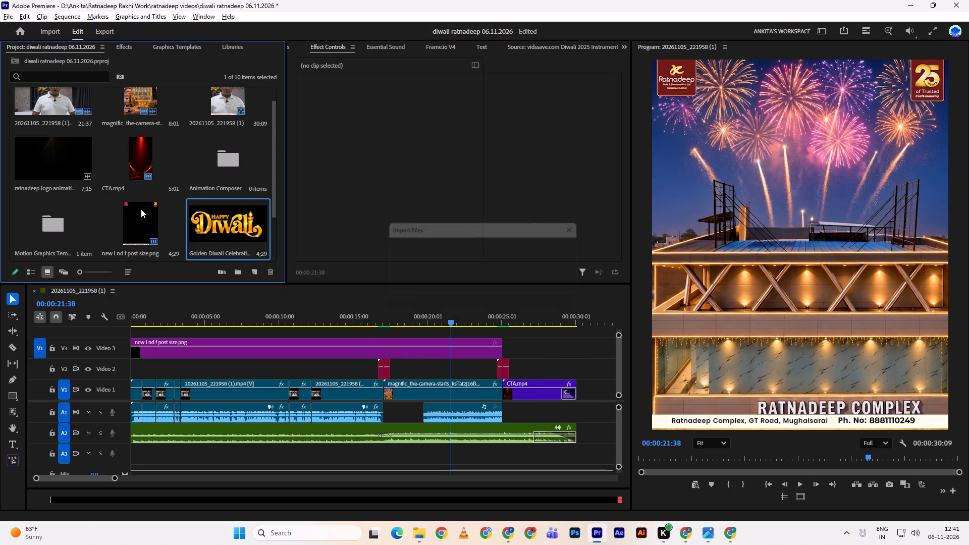
Place the Golden Diwali Celebration Lettering on Video 2 above the fireworks clip, starting at about 00:00:19:07.
drag(215, 217, 414, 359)
Play the fireworks with the Diwali lettering and trim the start of the lettering clip on Video 2 to 00:00:22:10.
drag(416, 321, 409, 317)
click(409, 317)
key(space)
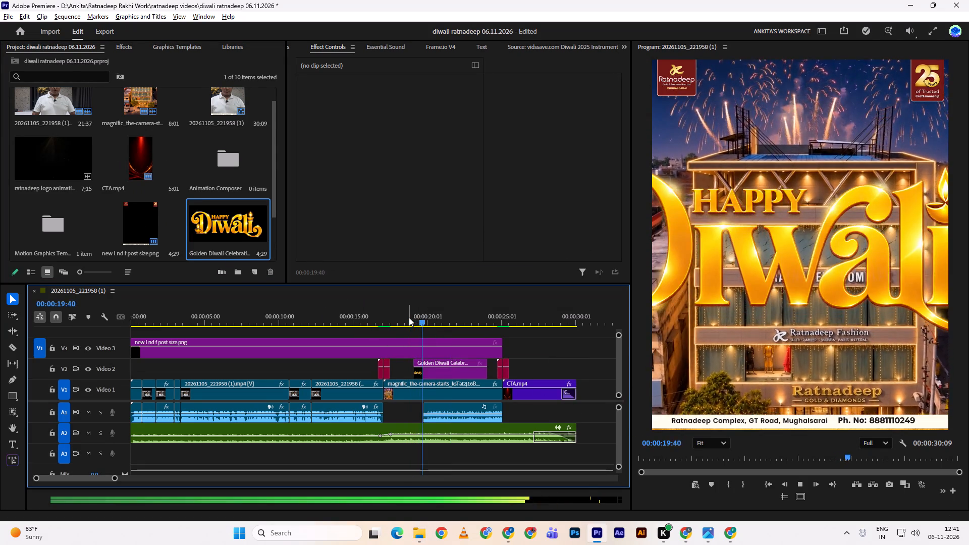
key(space)
key(space)
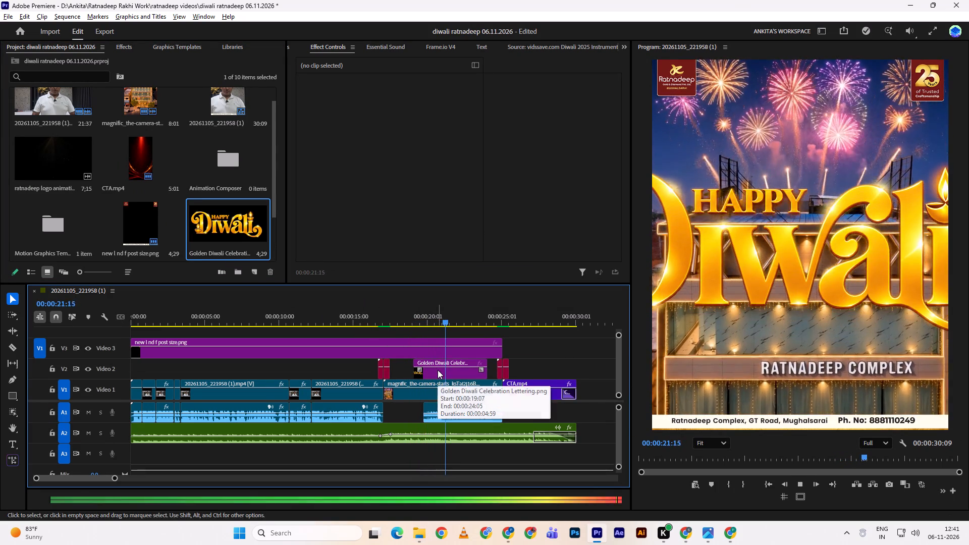
key(space)
key(space)
key(space)
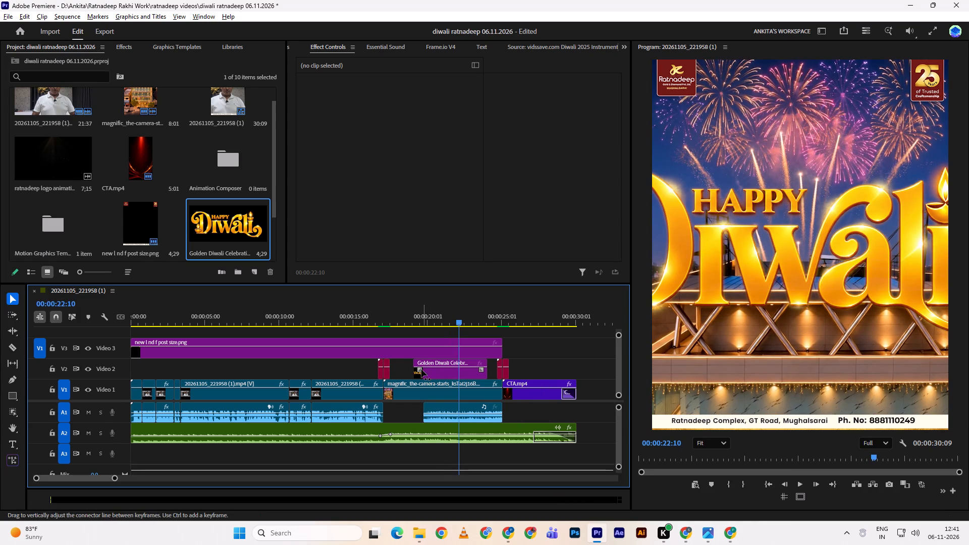
drag(411, 363, 460, 365)
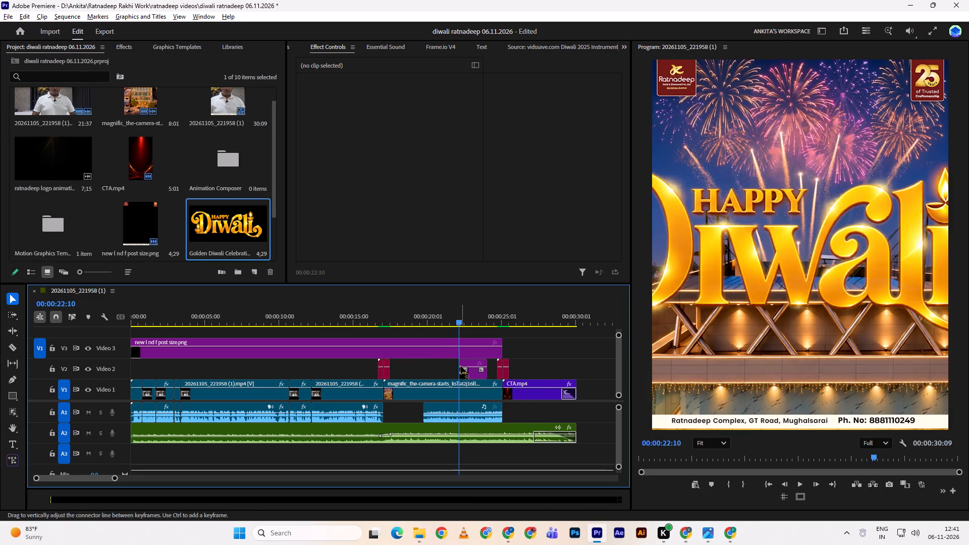
Extend the start of the Golden Diwali lettering clip on Video 2 about one second earlier and lengthen its opening transition to about 00:00:01:02.
double_click(475, 371)
click(290, 52)
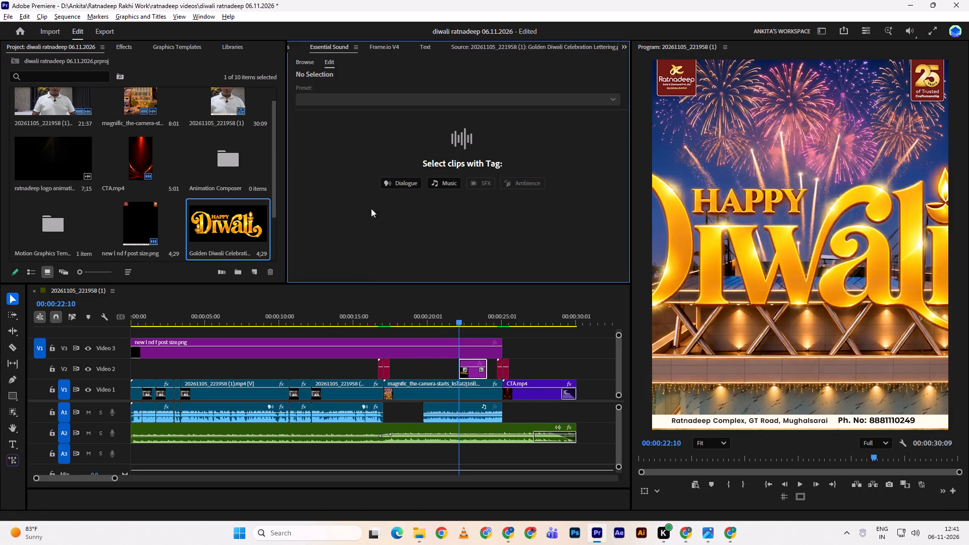
drag(455, 363, 440, 367)
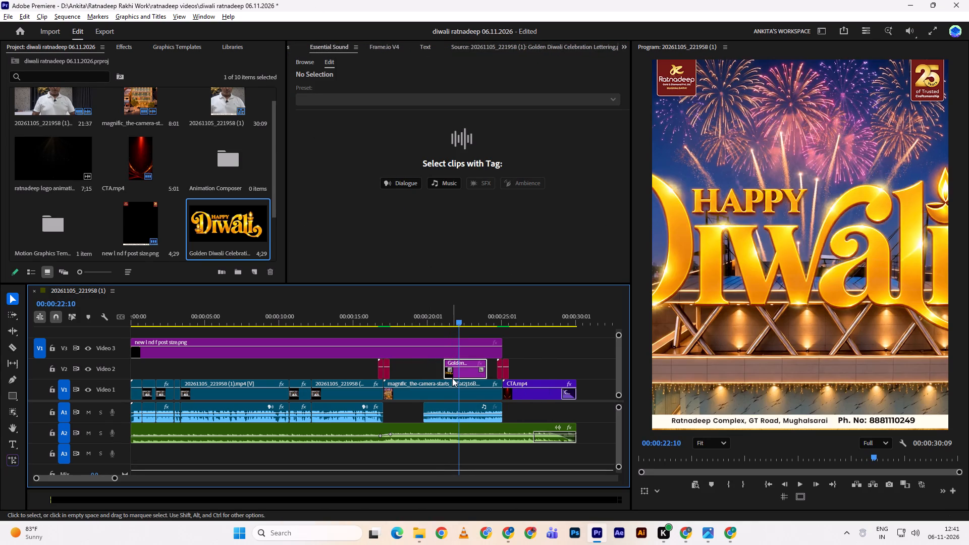
drag(450, 371, 461, 368)
click(459, 371)
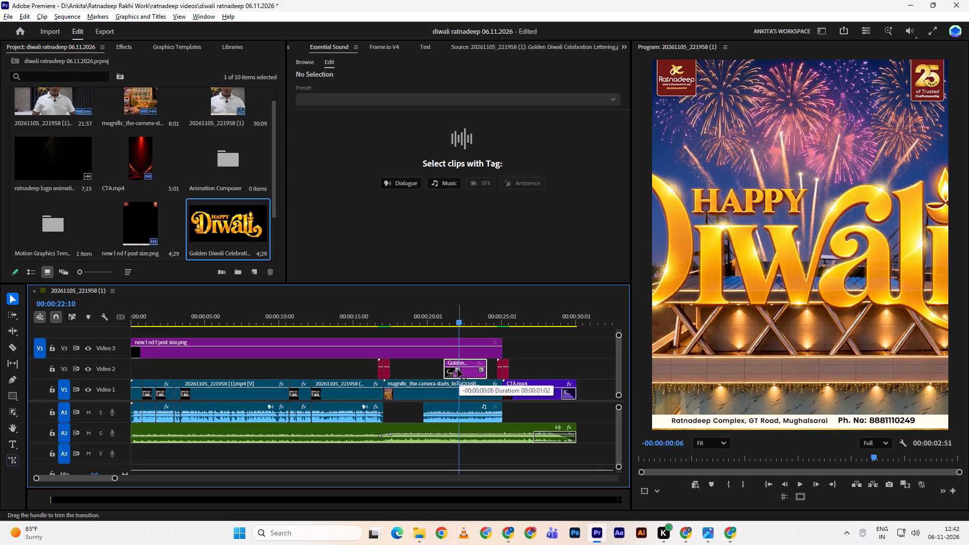
Scale the Golden Diwali lettering down to 39.
click(288, 48)
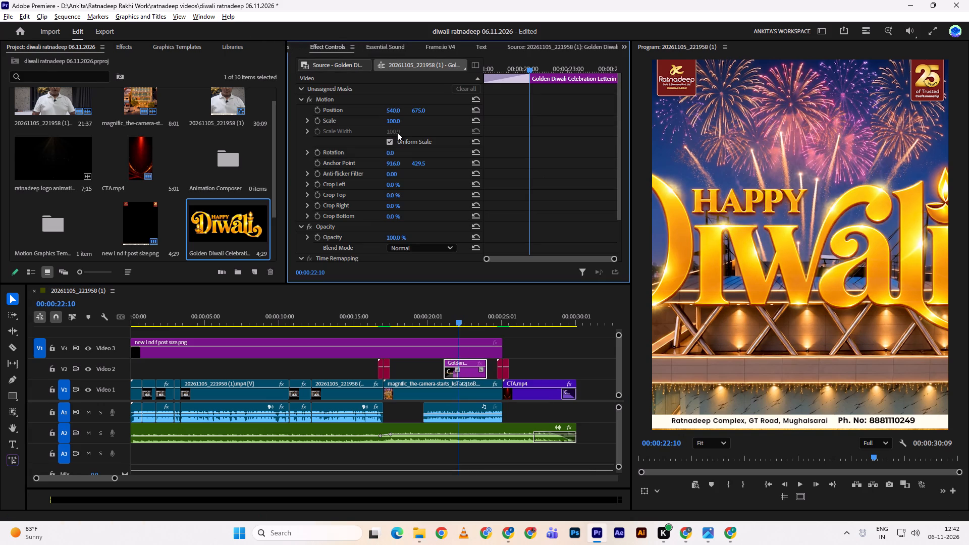
drag(395, 125, 376, 115)
drag(394, 125, 389, 123)
drag(394, 120, 363, 120)
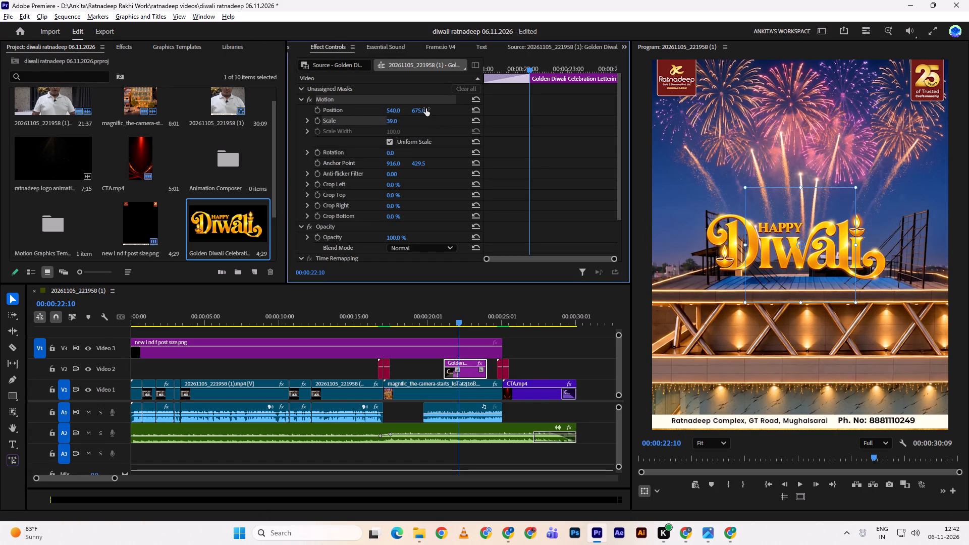
Position the Happy Diwali lettering at 555, 312 in the upper sky, using the safe margins as a temporary guide.
drag(422, 108, 237, 224)
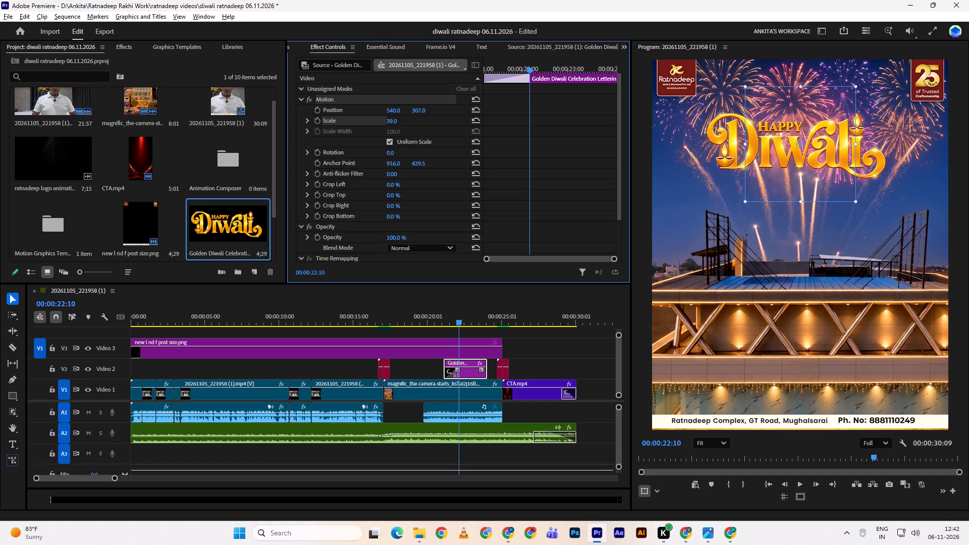
drag(237, 224, 243, 220)
click(423, 108)
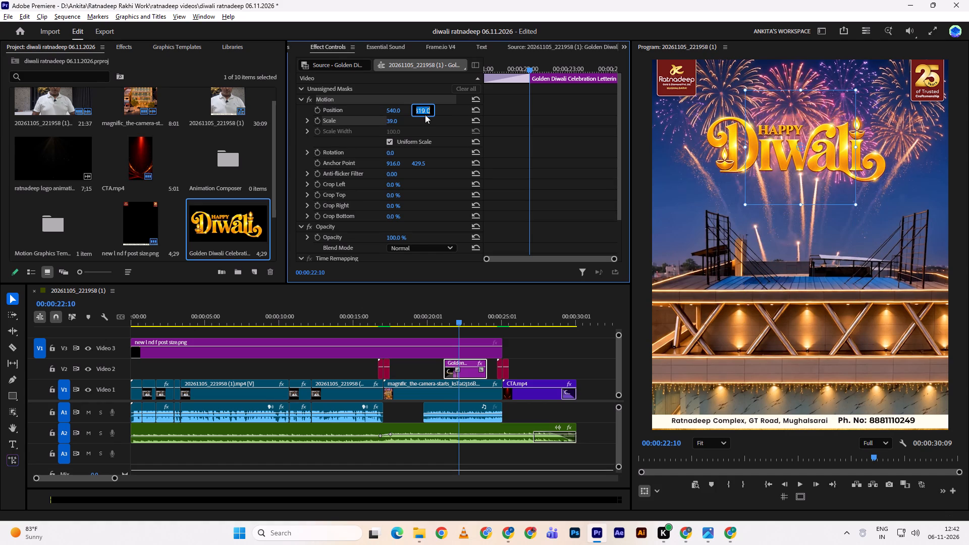
click(798, 495)
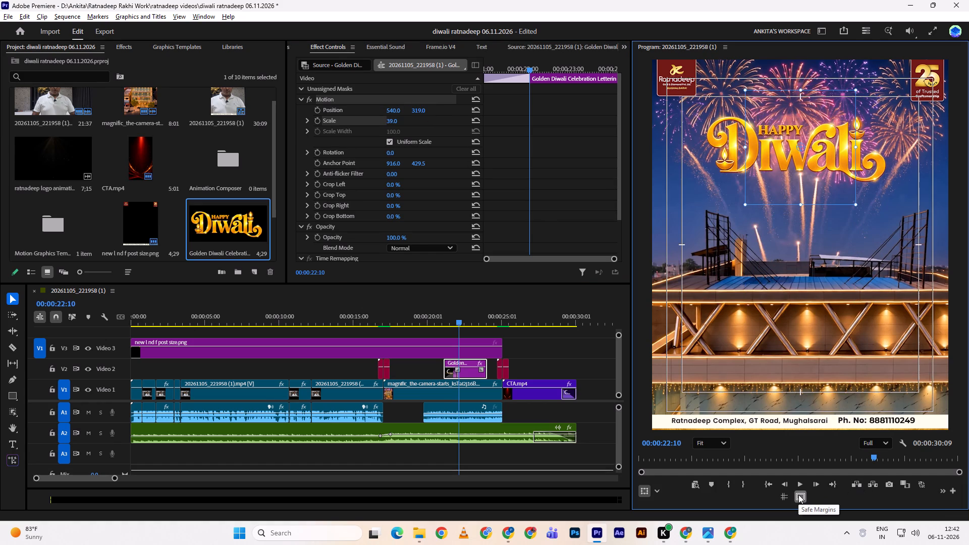
drag(413, 110, 407, 107)
double_click(423, 108)
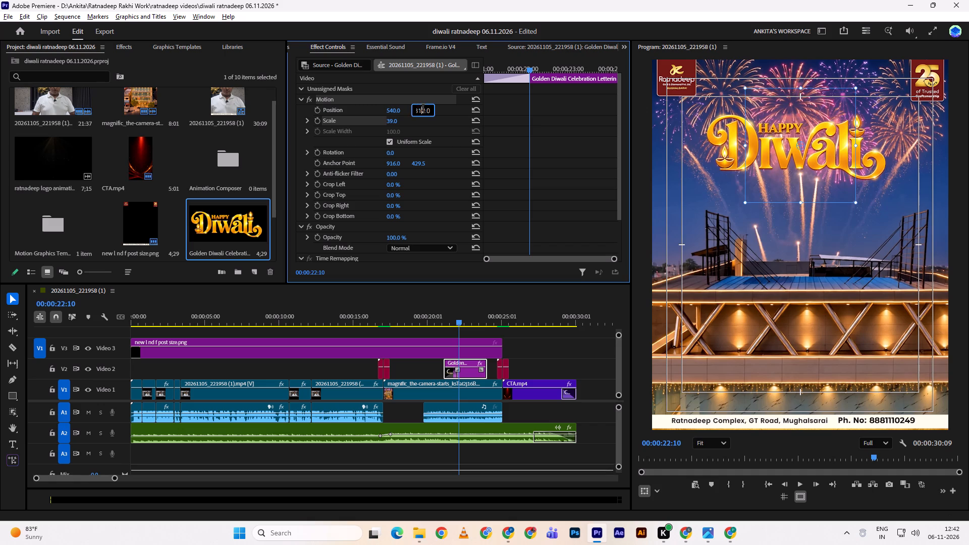
drag(395, 111, 401, 111)
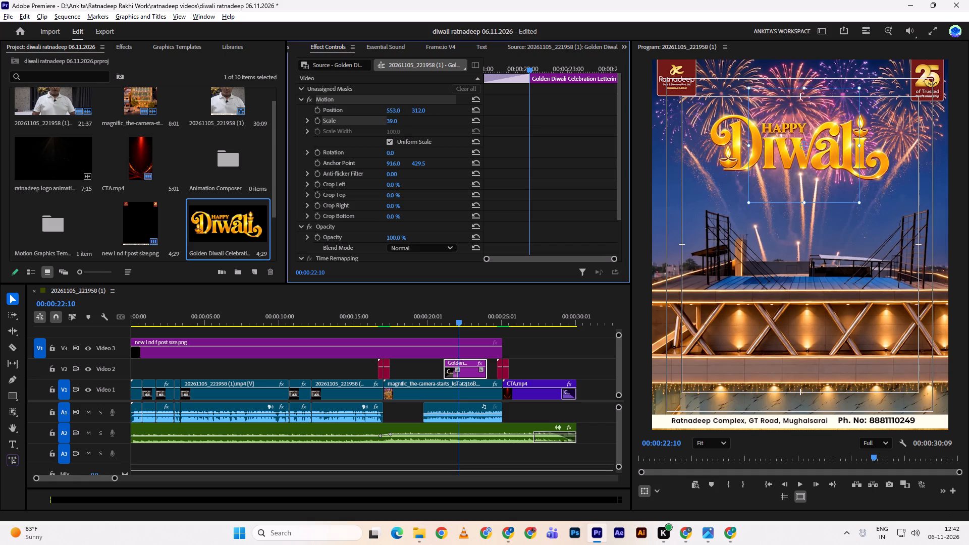
drag(401, 111, 401, 110)
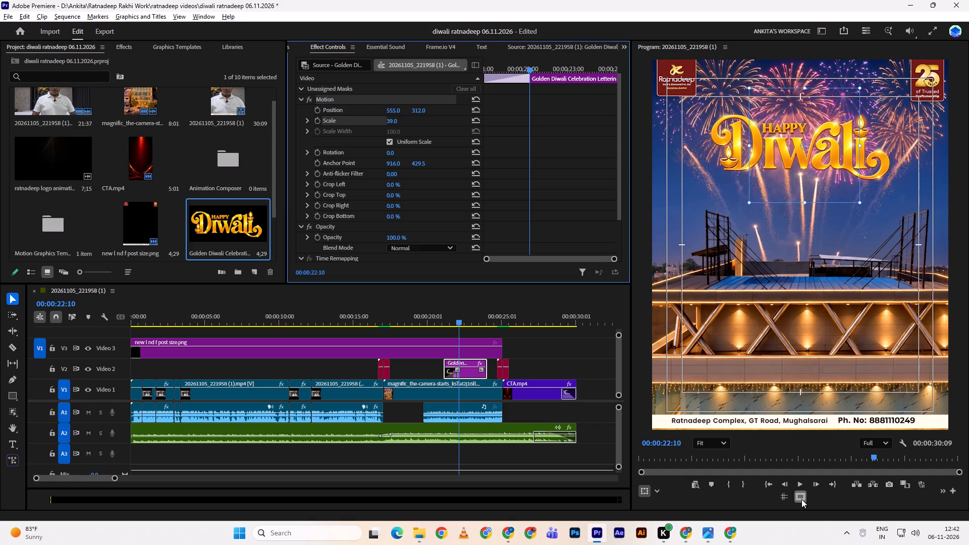
click(801, 496)
Play through the fireworks with the lettering and move the new l nd f post size.png overlay up to Video 4.
drag(455, 324, 426, 318)
key(space)
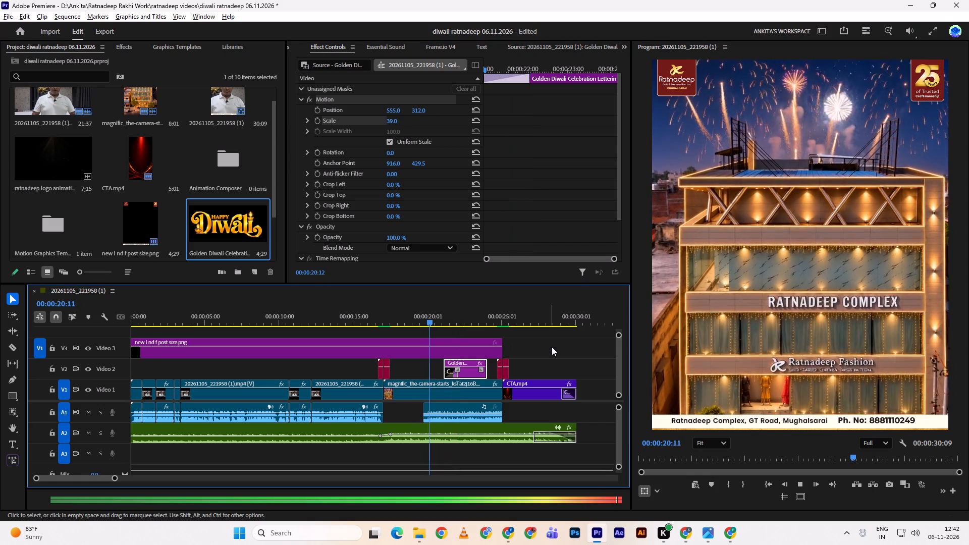
click(552, 347)
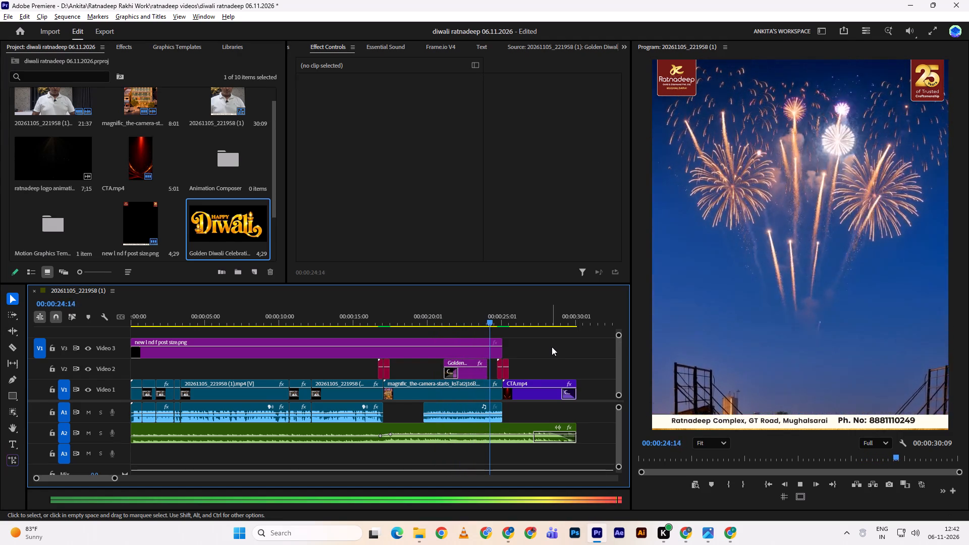
drag(504, 323, 493, 318)
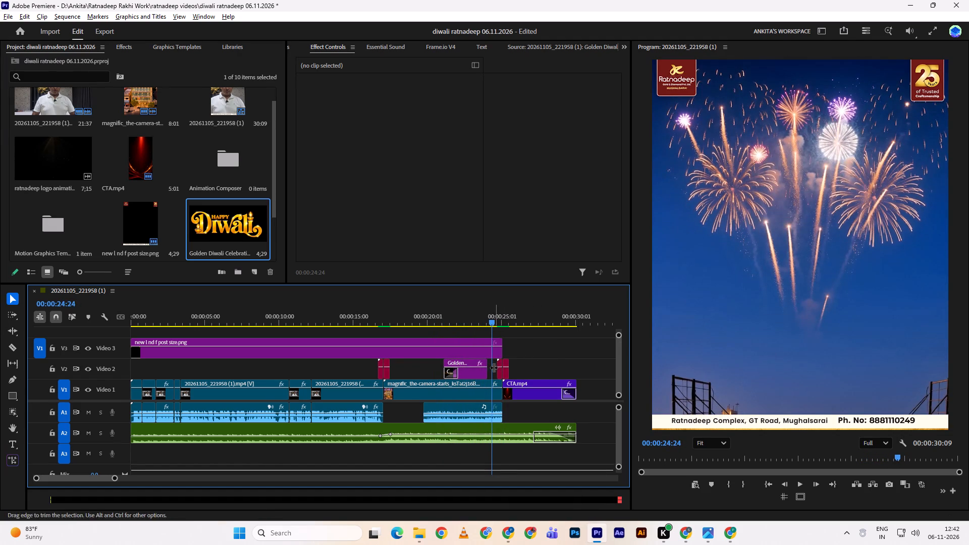
drag(476, 354, 476, 336)
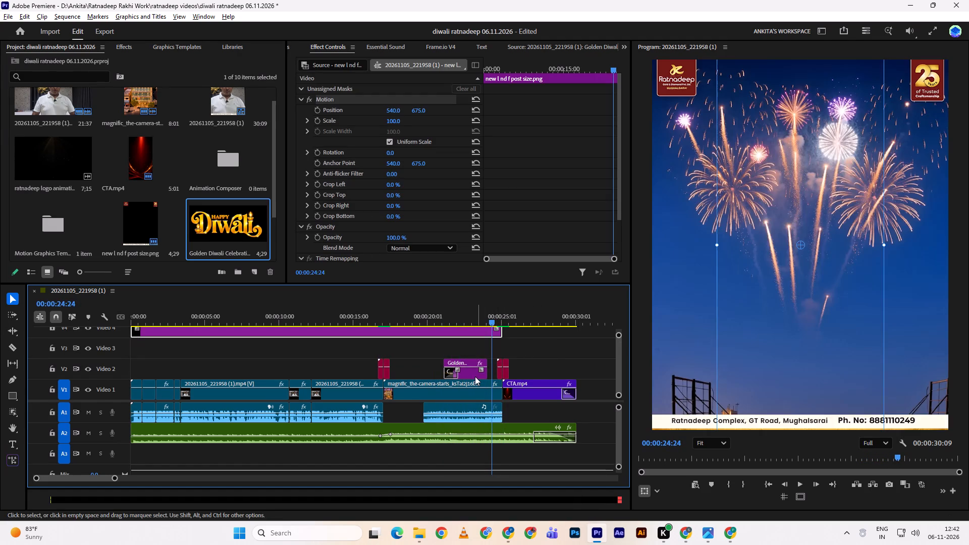
Move the Golden Diwali lettering clip to Video 3 and extend its end to the end of the fireworks clip.
drag(474, 376, 473, 353)
drag(490, 347, 506, 342)
click(506, 342)
Play the fireworks section repeatedly to check the lettering's entrance and its end before the CTA clip.
key(space)
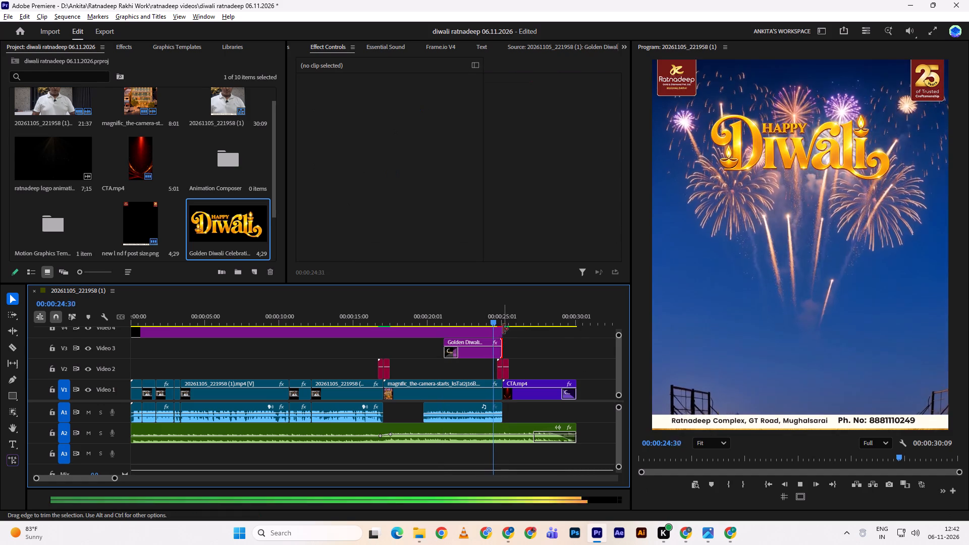
drag(498, 313, 489, 315)
key(space)
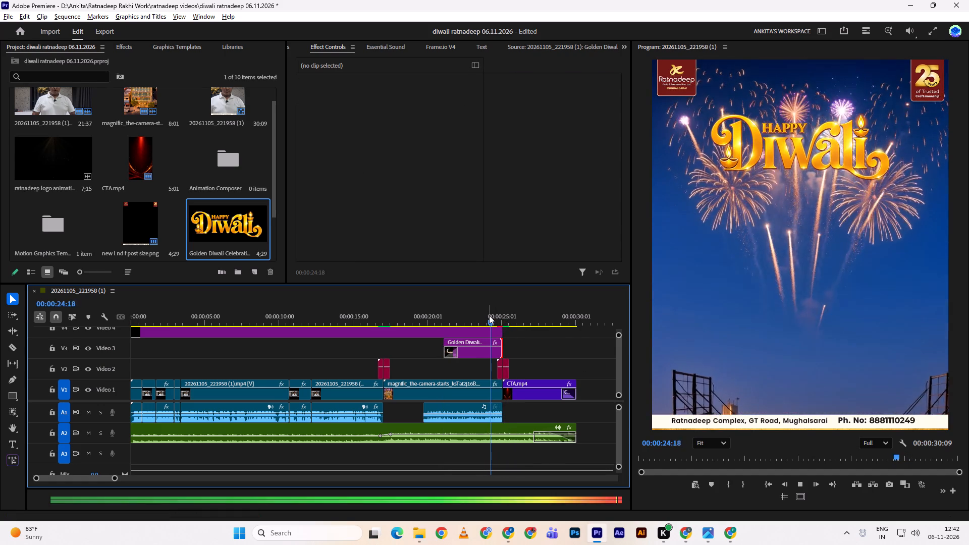
drag(490, 312, 460, 319)
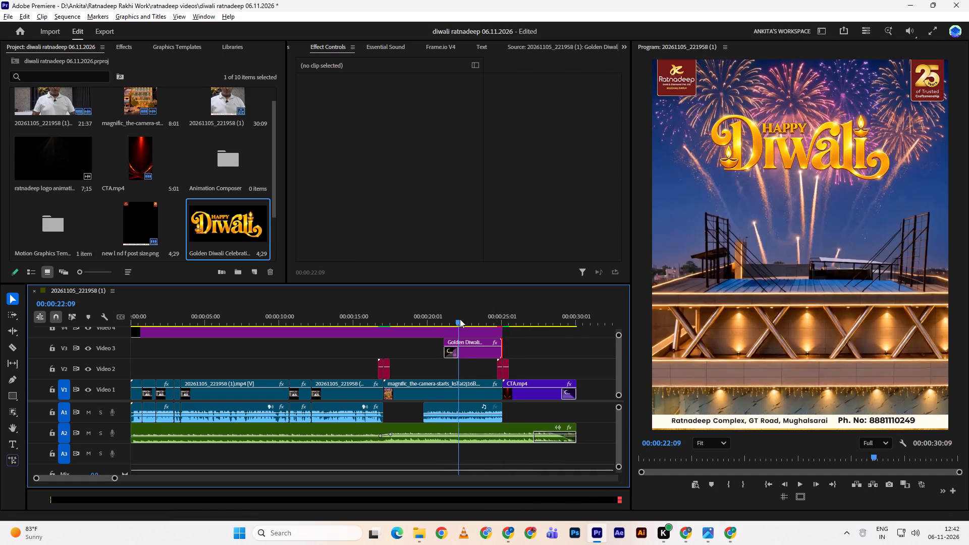
key(space)
key(space)
drag(456, 320, 440, 321)
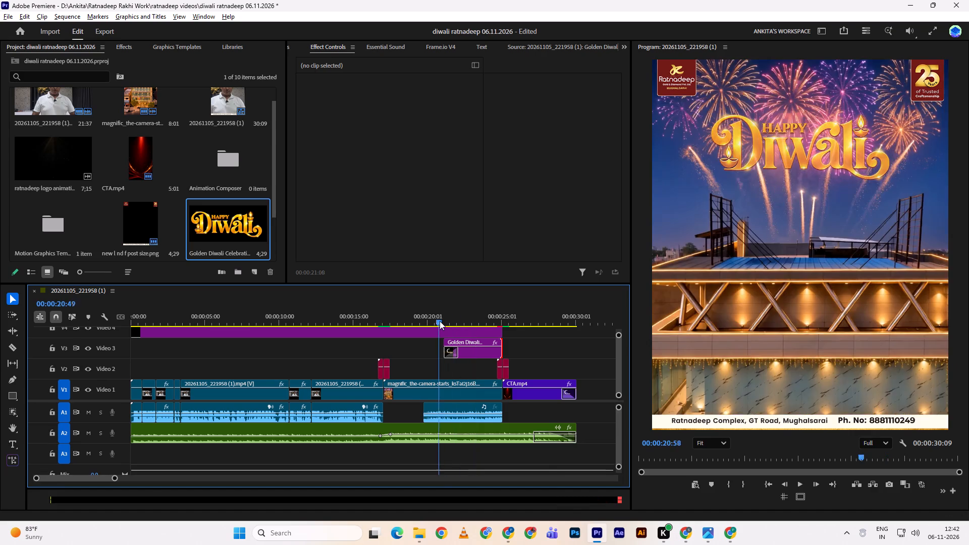
drag(440, 321, 439, 321)
key(space)
key(space)
key(space)
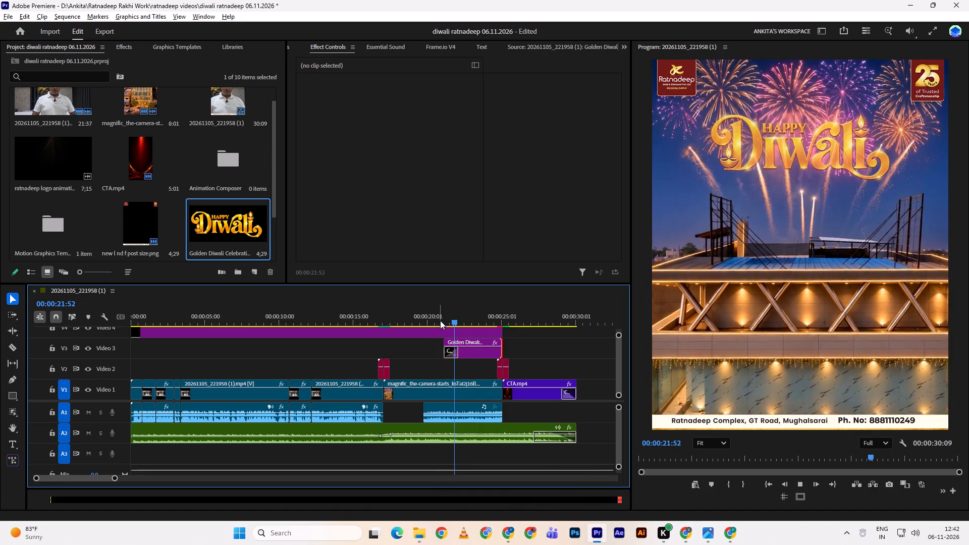
key(space)
key(space)
key(space)
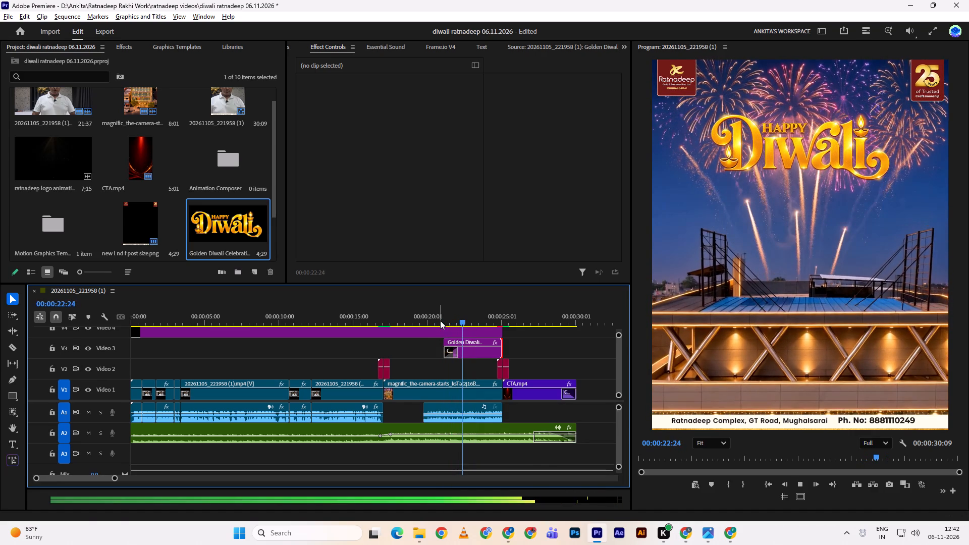
Enlarge the video track area of the timeline and move the new l nd f post size.png overlay up to Video 5.
drag(417, 334, 418, 315)
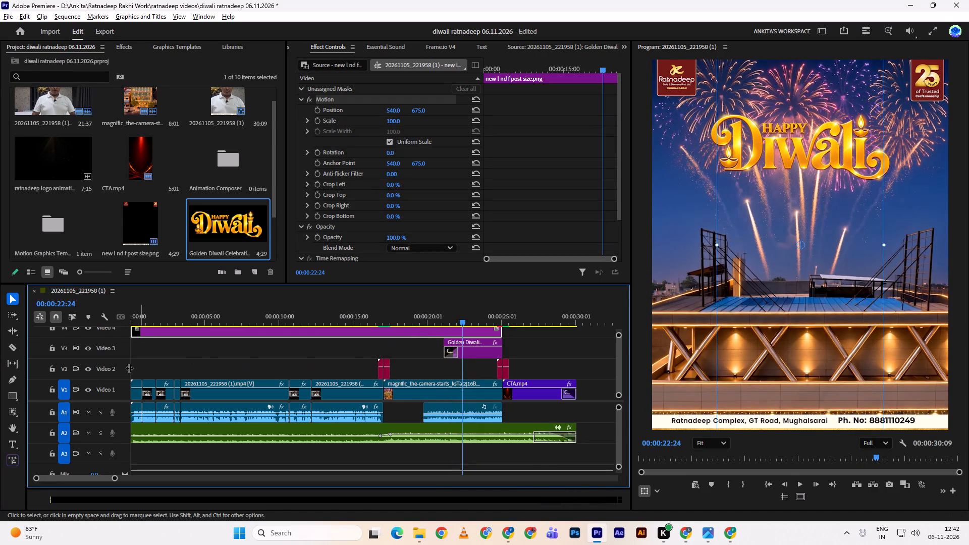
drag(117, 401, 114, 416)
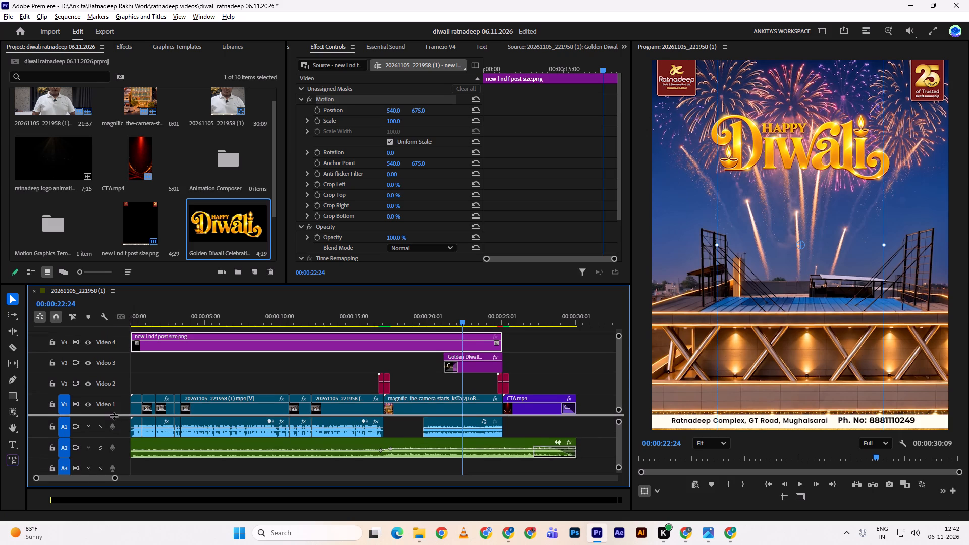
drag(114, 416, 114, 416)
drag(219, 350, 220, 330)
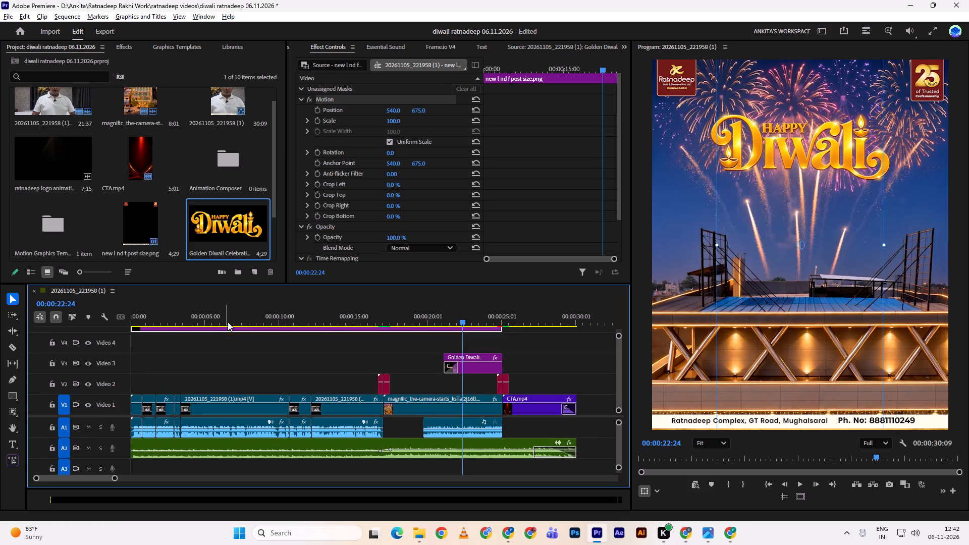
key(alt+Tab)
key(alt+Tab)
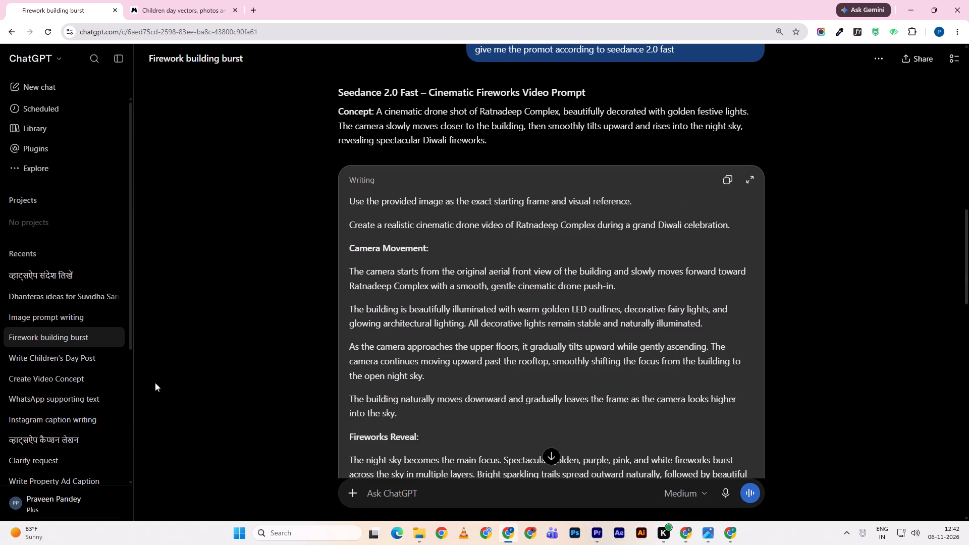
click(42, 298)
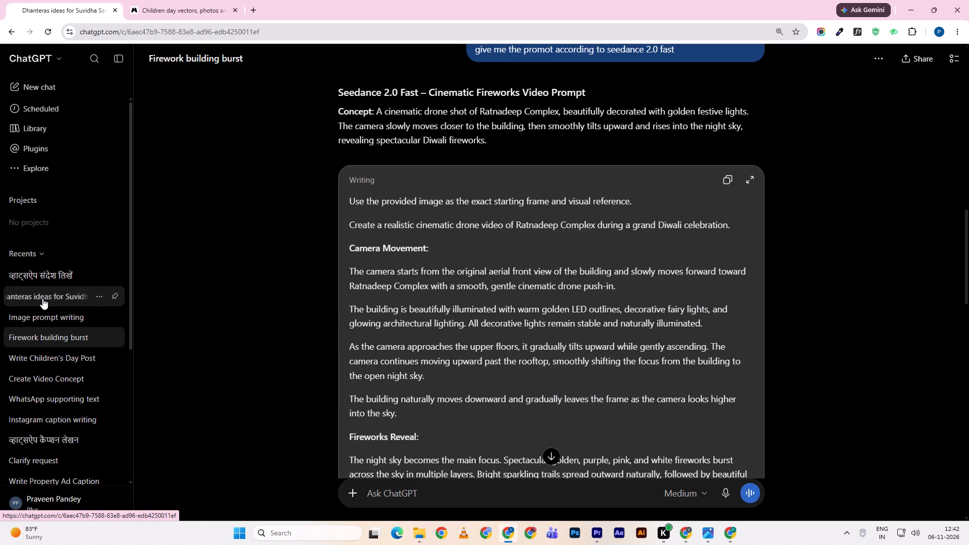
click(43, 378)
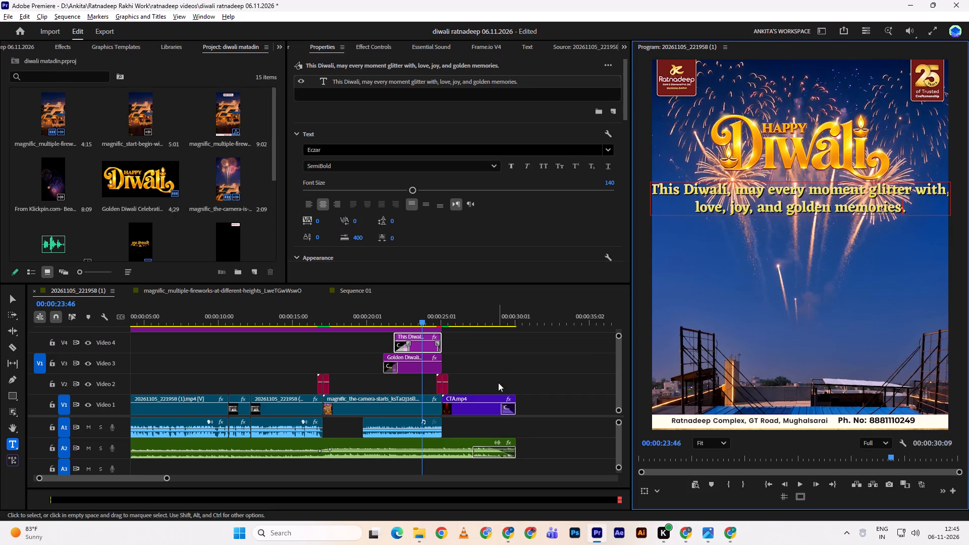
click(498, 383)
Scale the greeting text down to fit within the frame's sides and move it slightly lower beneath the Happy Diwali lettering.
click(416, 346)
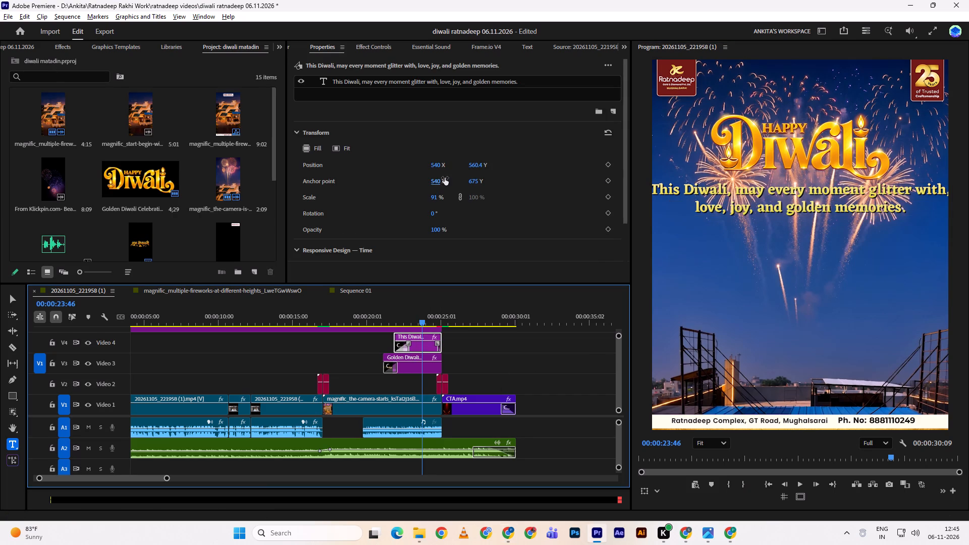
drag(441, 199, 429, 197)
click(429, 197)
drag(479, 166, 488, 163)
click(488, 163)
click(469, 345)
Play to the CTA cut and add a short transition at the end of the Happy Diwali lettering clip.
key(space)
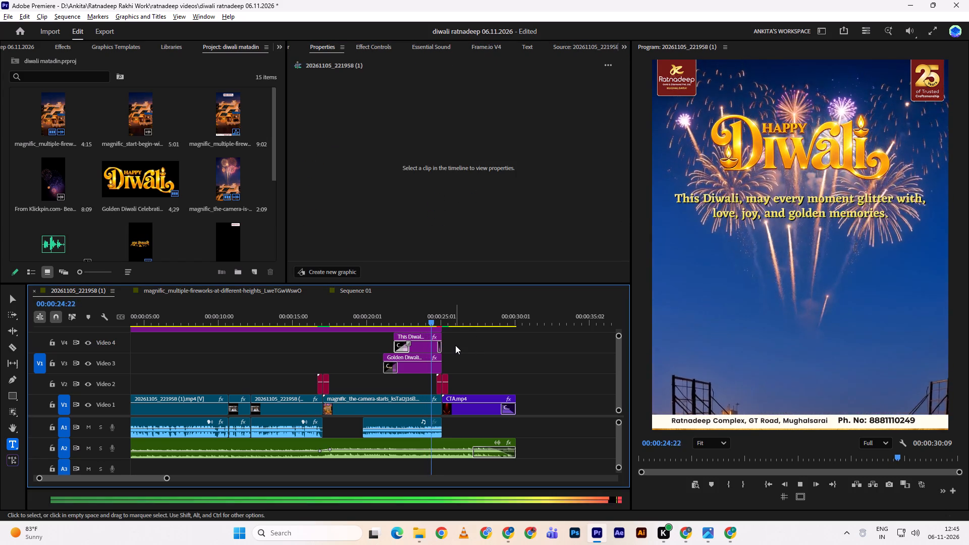
key(space)
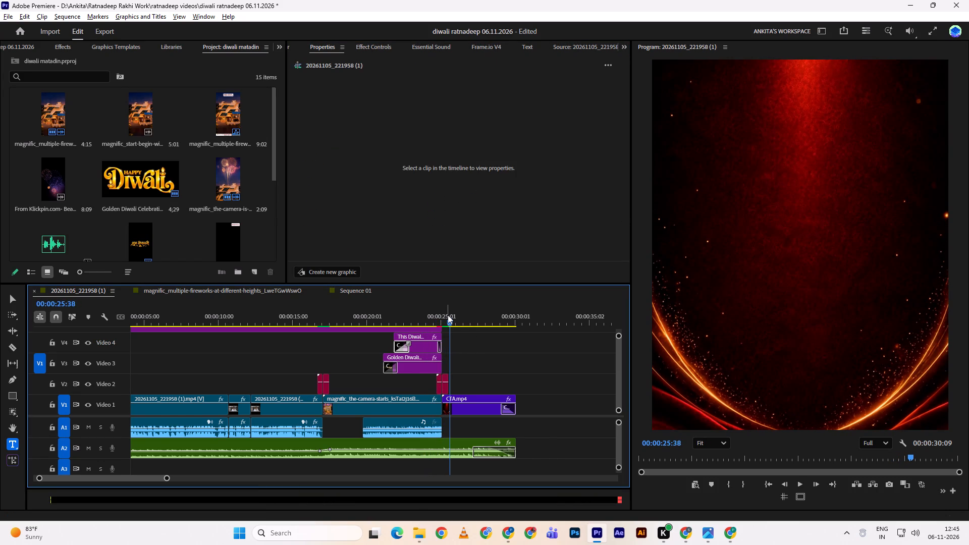
drag(448, 315, 445, 310)
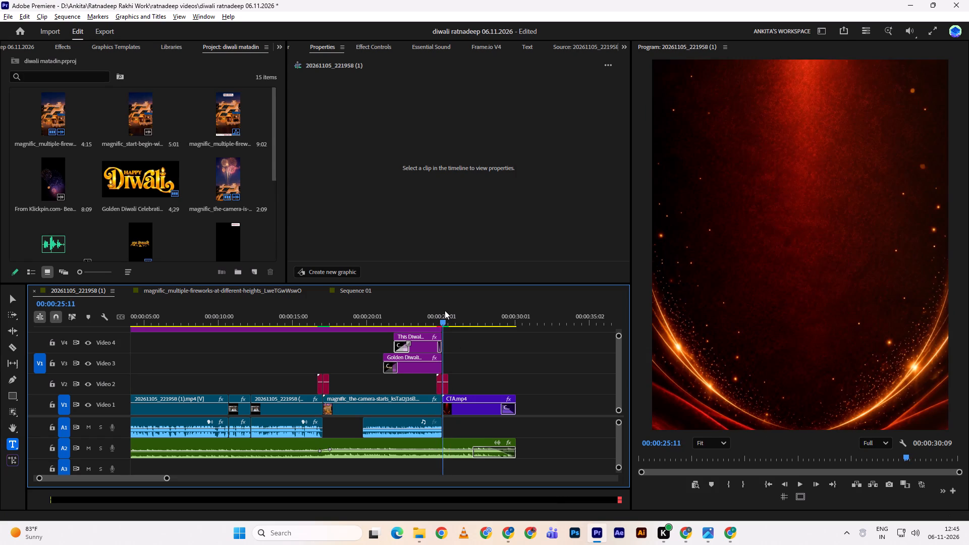
drag(445, 310, 439, 310)
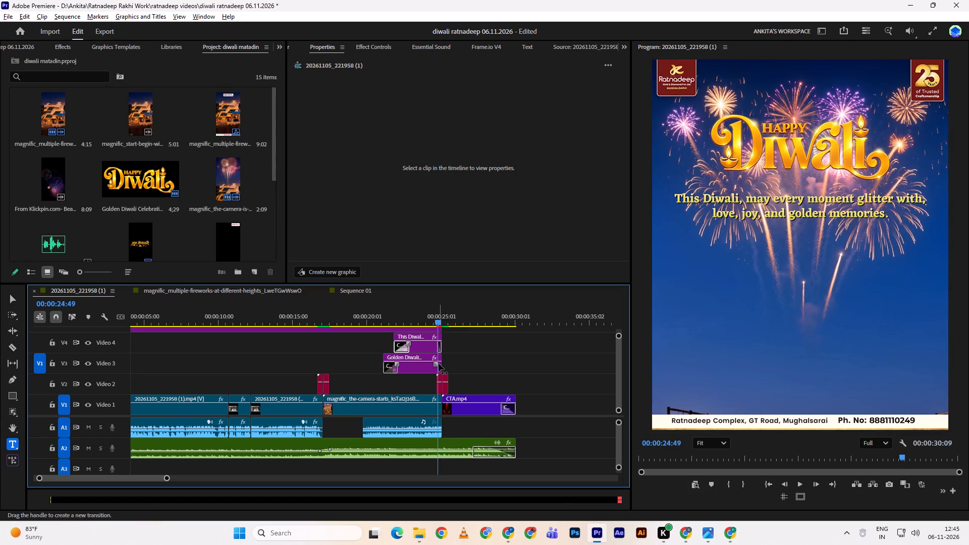
click(438, 363)
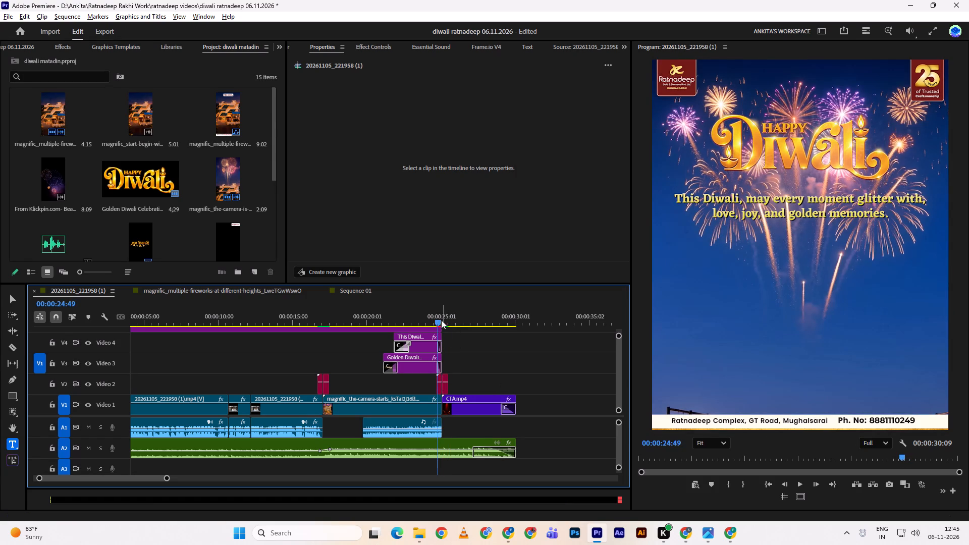
click(438, 365)
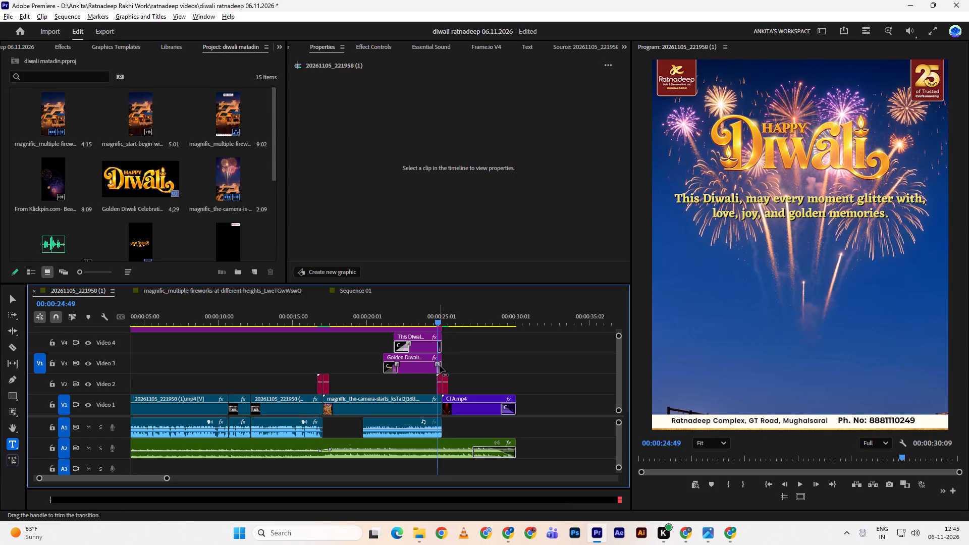
Play from just before the CTA cut through to the video's end to check the lettering exit and ending.
click(438, 314)
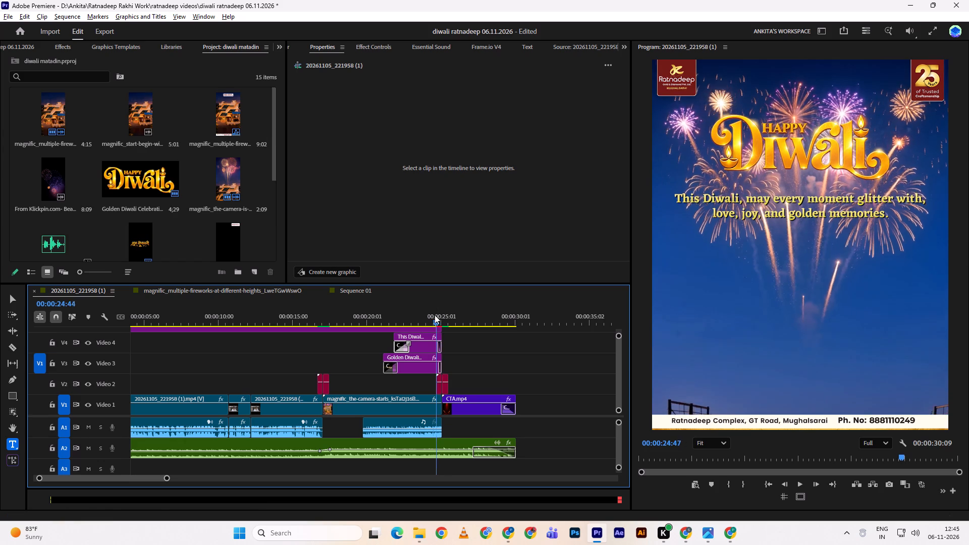
click(435, 315)
key(space)
alt+scroll(435, 381, down, 7)
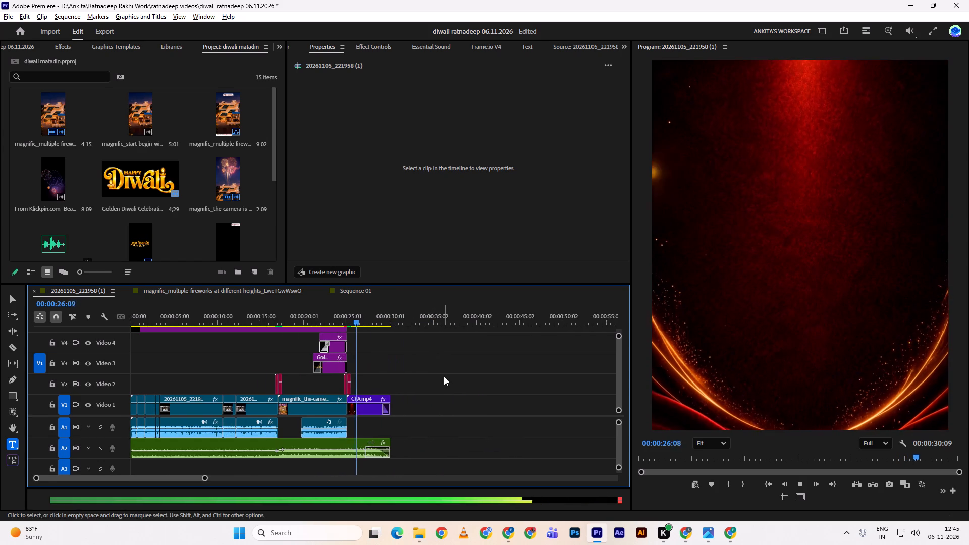
alt+scroll(411, 364, up, 4)
scroll(413, 364, up, 20)
scroll(413, 364, up, 1)
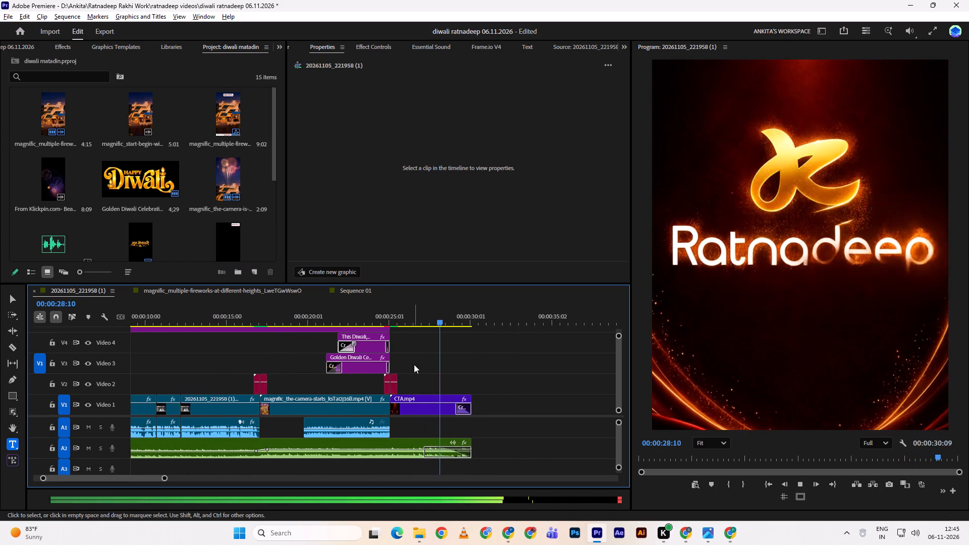
scroll(414, 364, up, 11)
scroll(336, 364, up, 11)
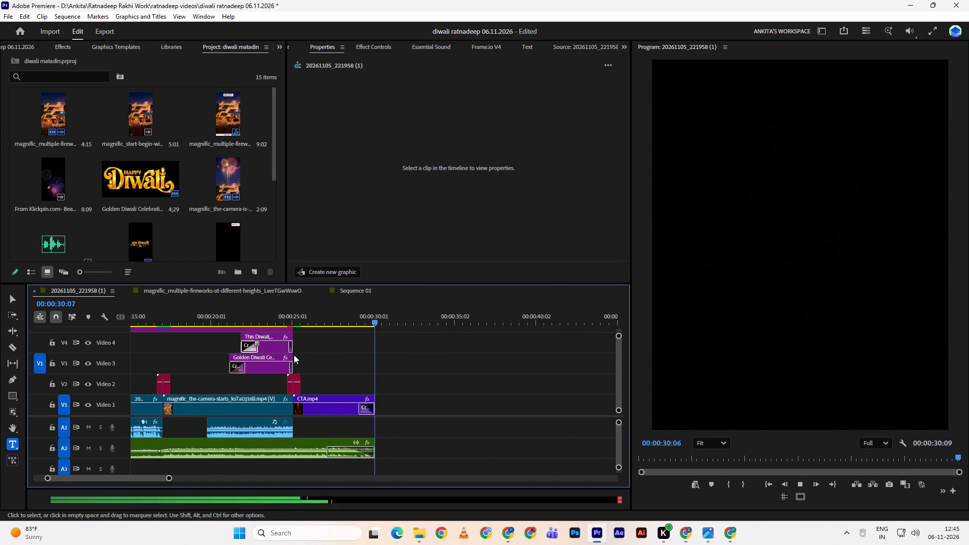
Play from the last speaker cut through the fireworks greeting and the CTA ending to review the revised text and transitions.
drag(270, 318, 384, 360)
click(384, 360)
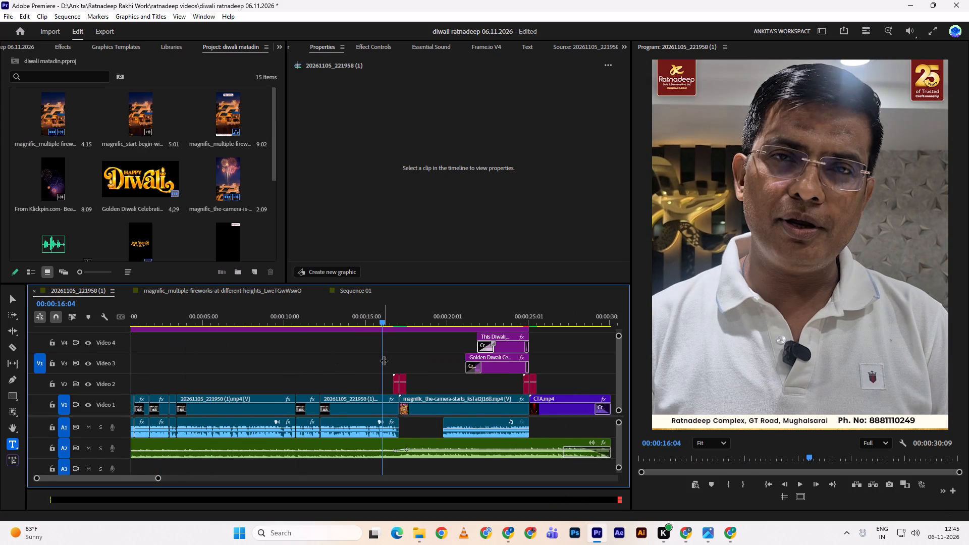
alt+scroll(384, 360, down, 3)
key(space)
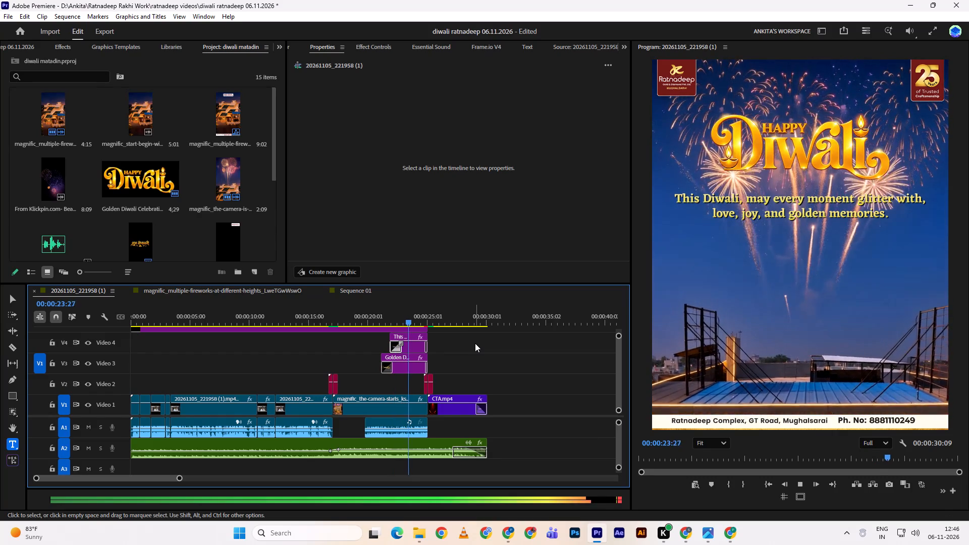
key(space)
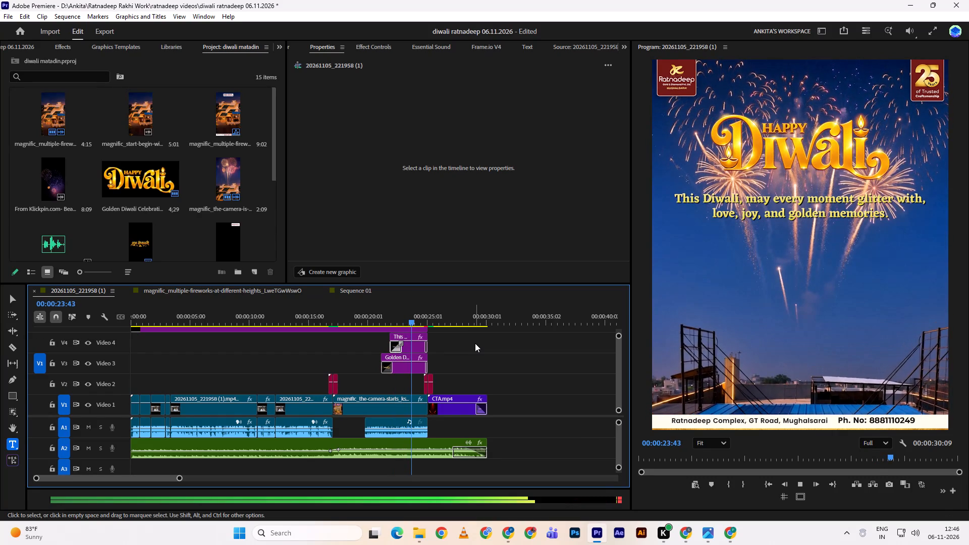
key(space)
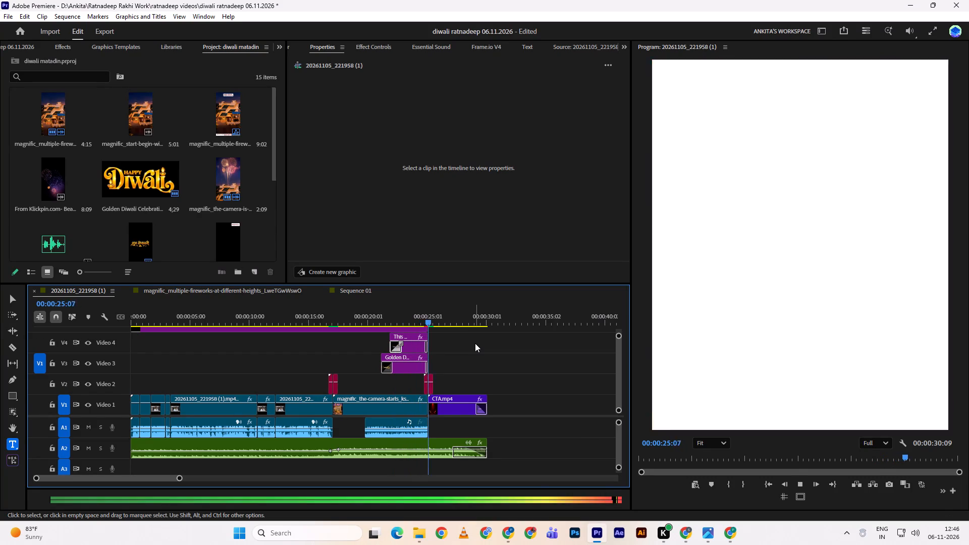
drag(430, 316, 368, 315)
key(space)
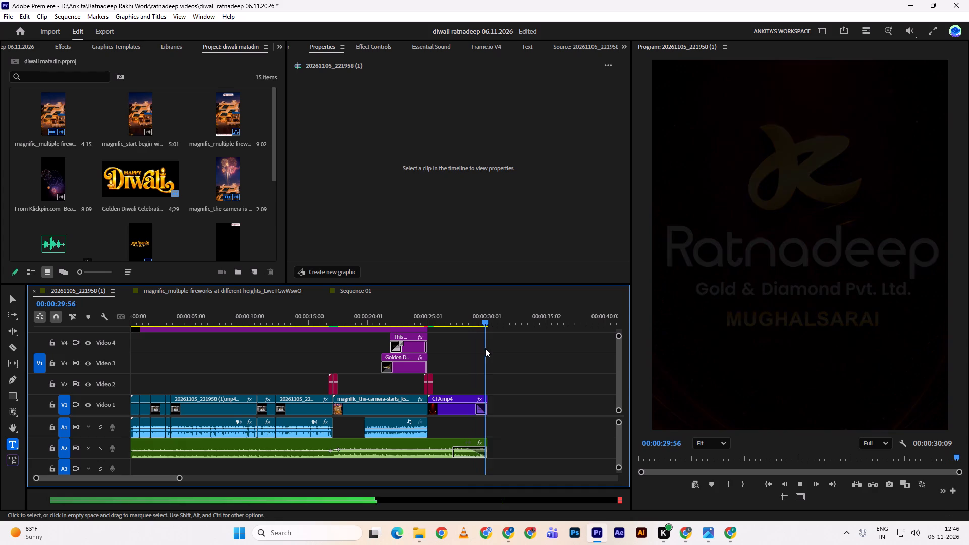
drag(484, 317, 418, 319)
click(418, 319)
Save the project.
key(ctrl+s)
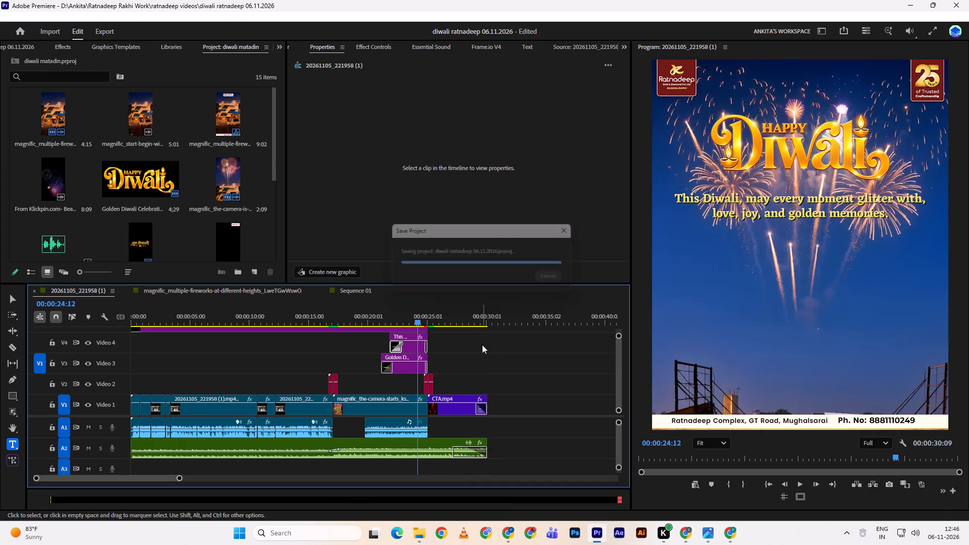
Enlarge the timeline's video track area and play parts of the speaker section, including the opening.
drag(427, 316, 229, 326)
key(space)
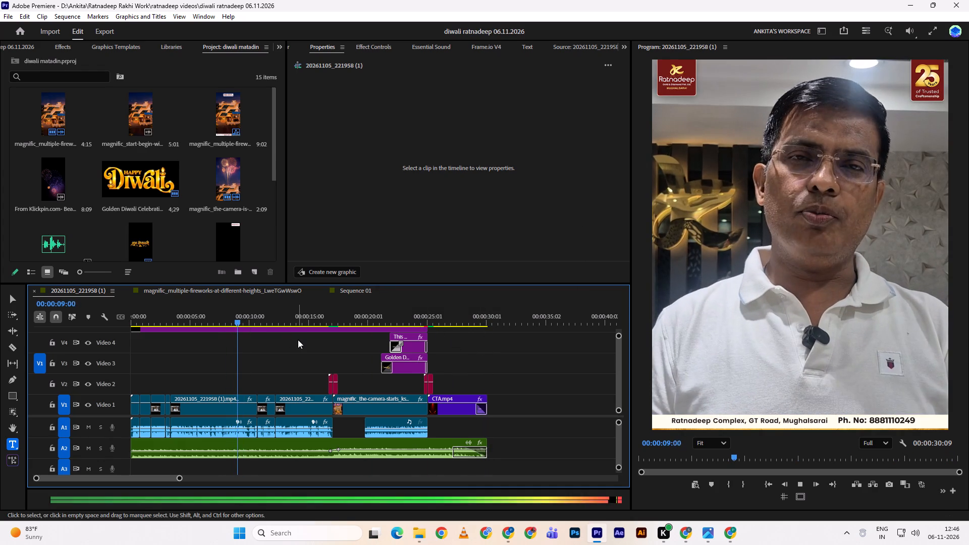
key(space)
drag(104, 415, 112, 441)
drag(150, 321, 55, 315)
key(space)
key(space)
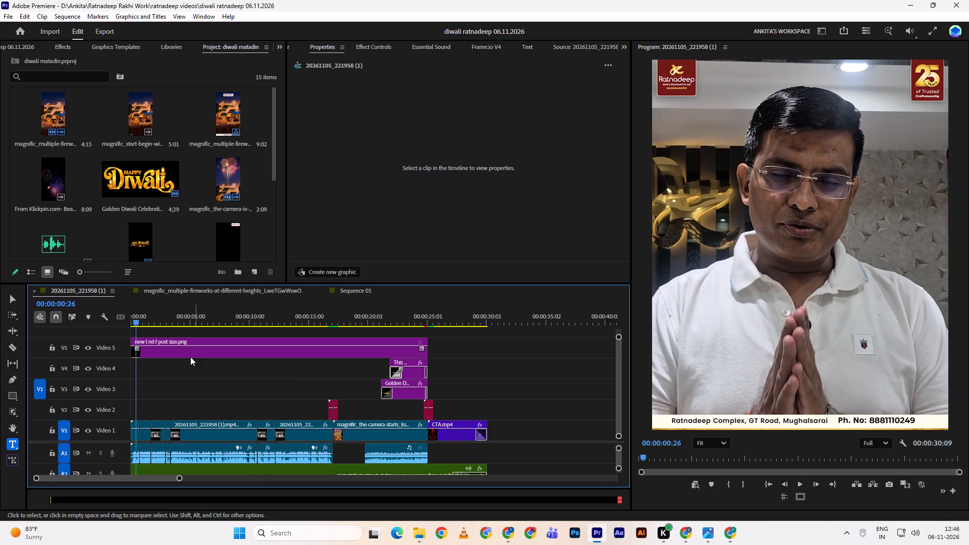
drag(150, 321, 87, 310)
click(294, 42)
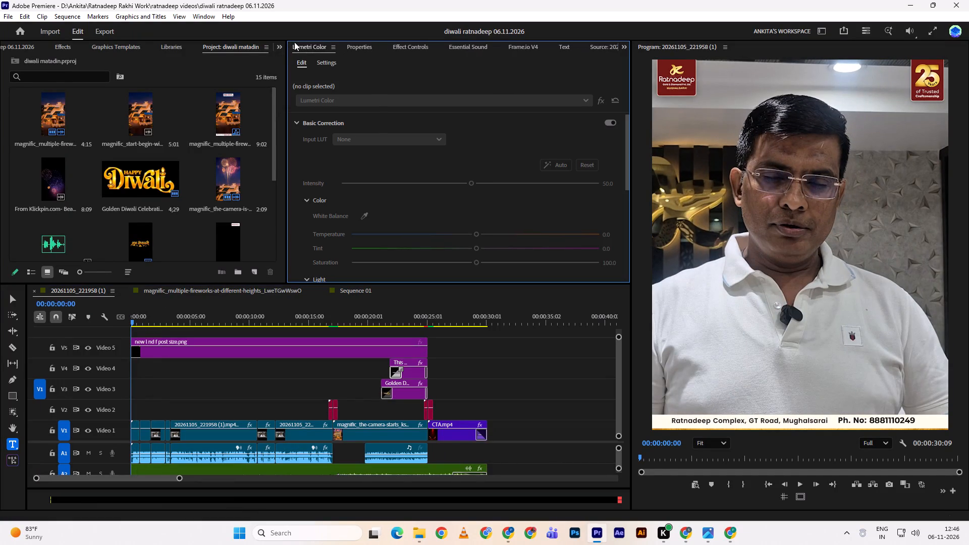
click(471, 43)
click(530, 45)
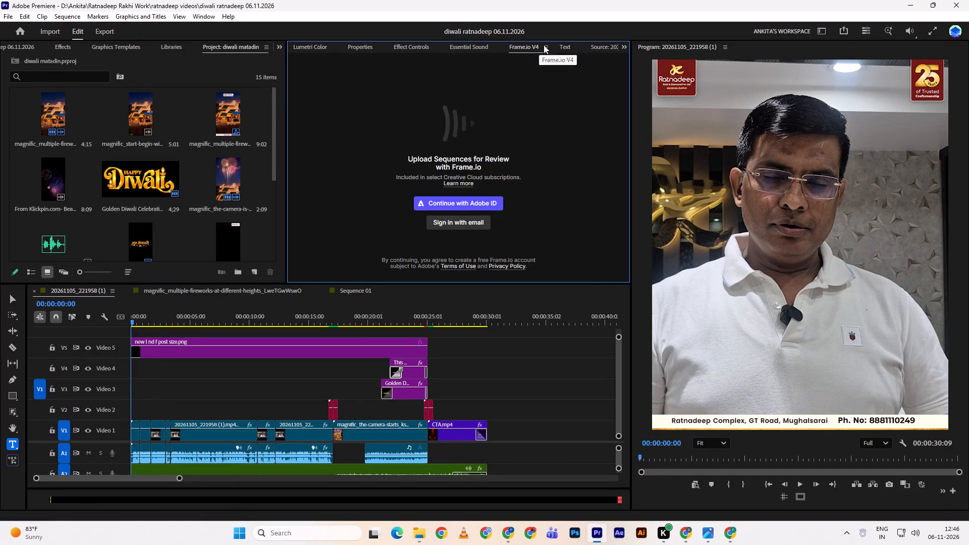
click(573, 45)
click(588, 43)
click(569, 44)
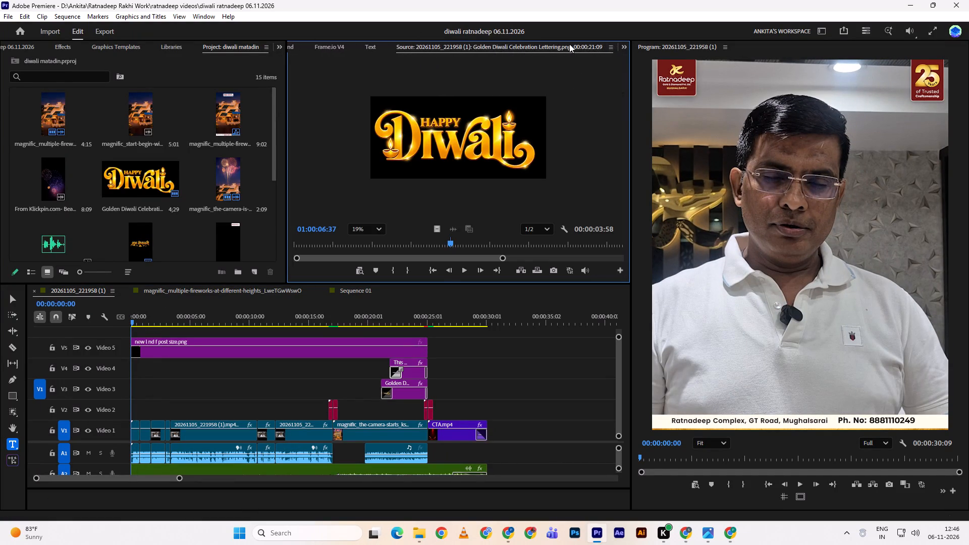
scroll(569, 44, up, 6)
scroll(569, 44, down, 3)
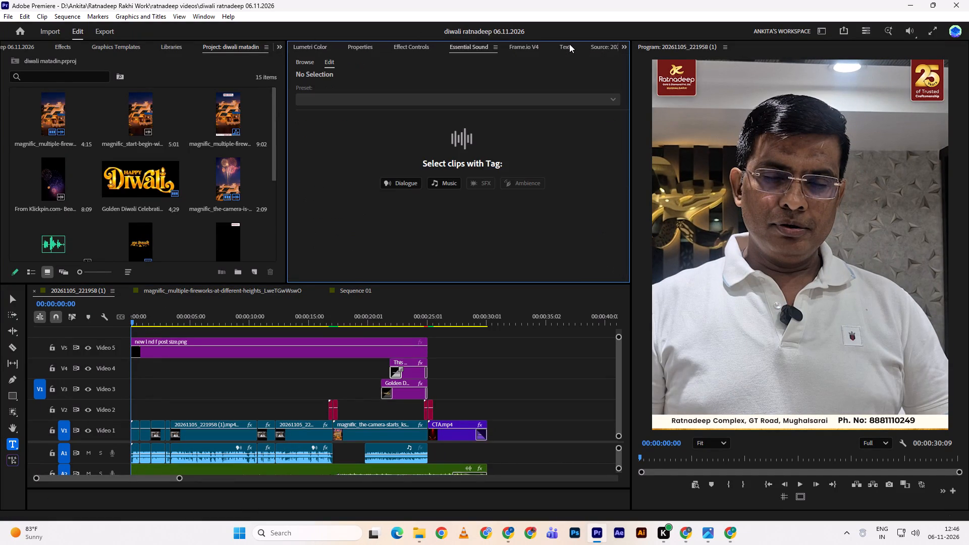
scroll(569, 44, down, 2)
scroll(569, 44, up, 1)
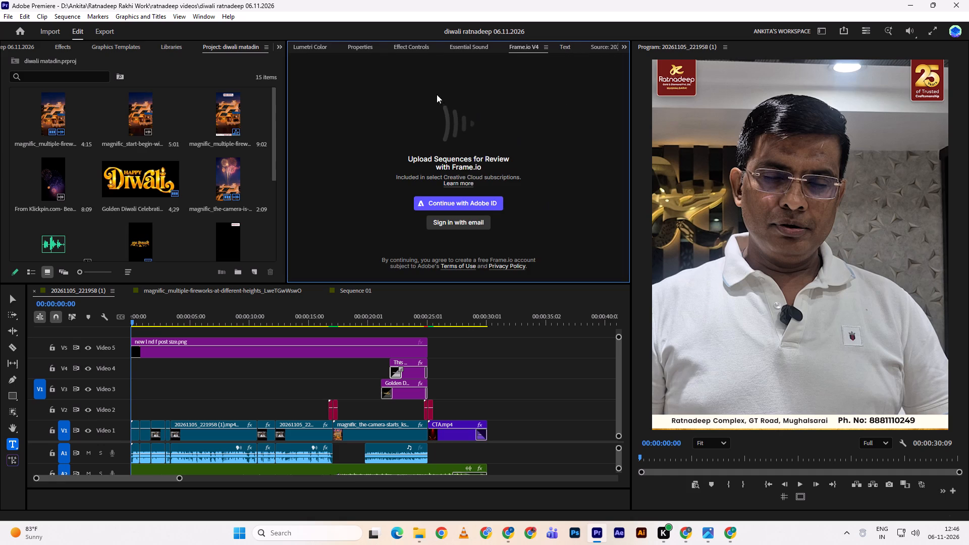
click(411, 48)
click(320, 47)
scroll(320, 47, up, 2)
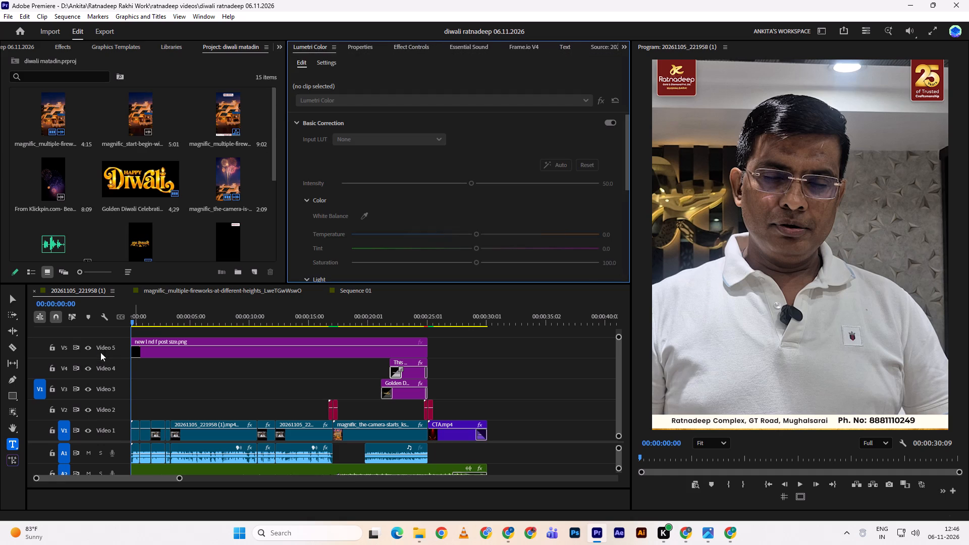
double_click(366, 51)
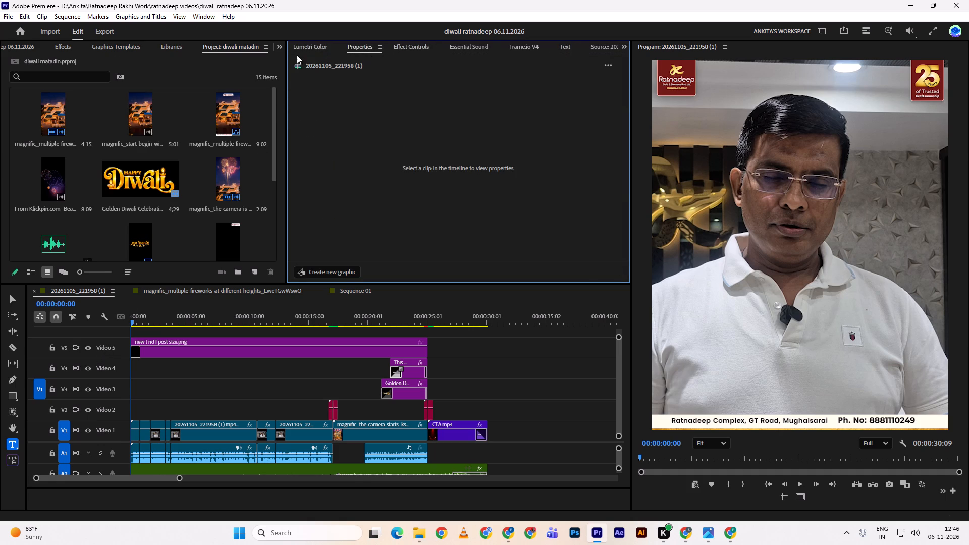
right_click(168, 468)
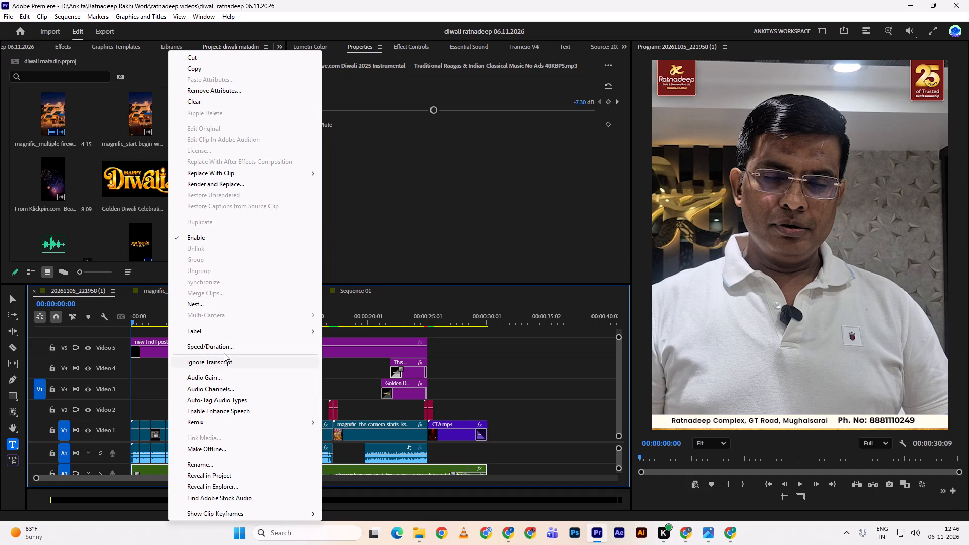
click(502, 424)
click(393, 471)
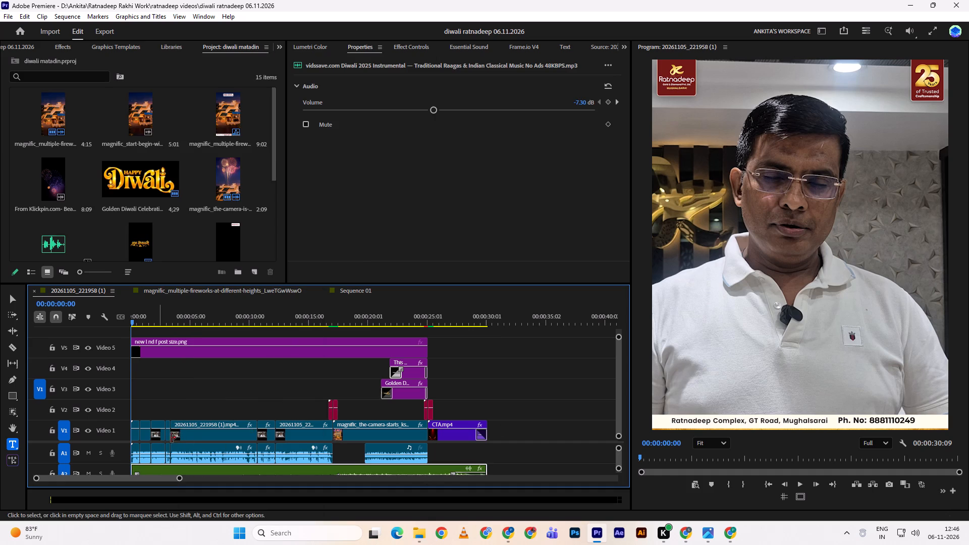
Nest all the speaker clips and the fireworks background clip on Video 1, with their linked audio, into one sequence under the default name.
drag(136, 407, 237, 428)
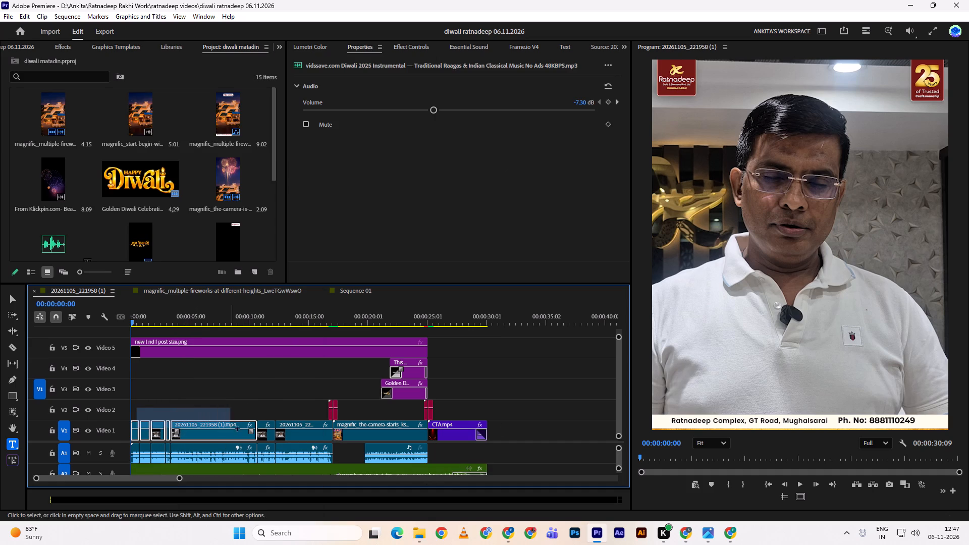
drag(237, 428, 295, 429)
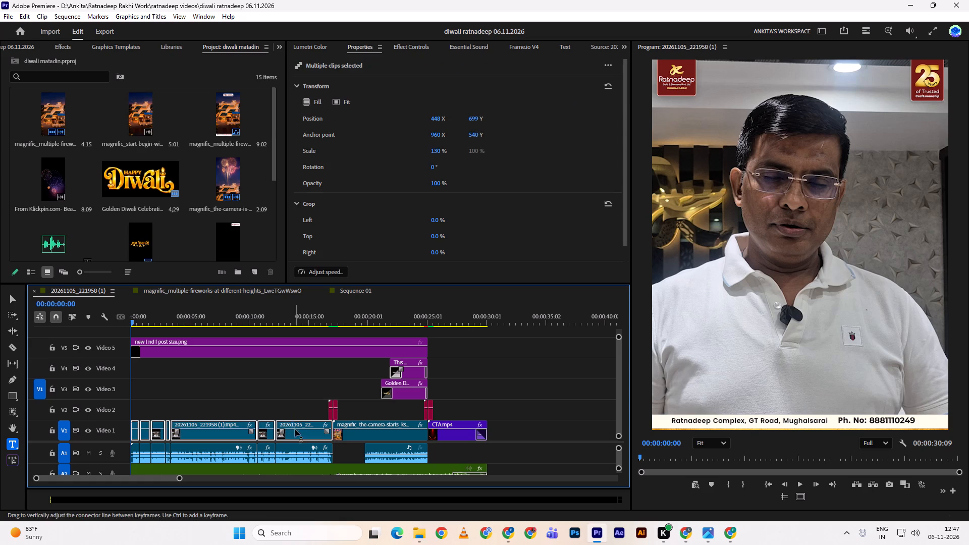
drag(139, 391, 236, 440)
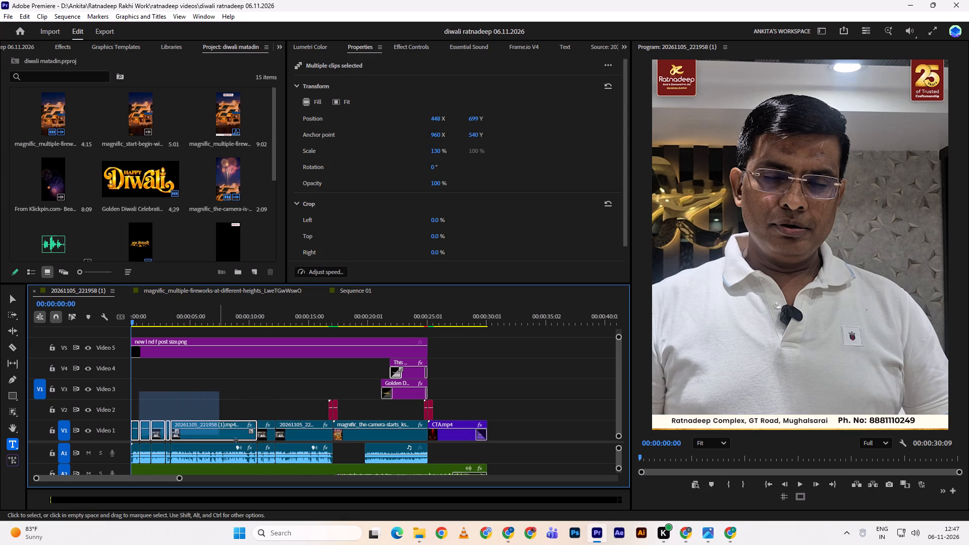
drag(236, 440, 316, 453)
shift+click(370, 431)
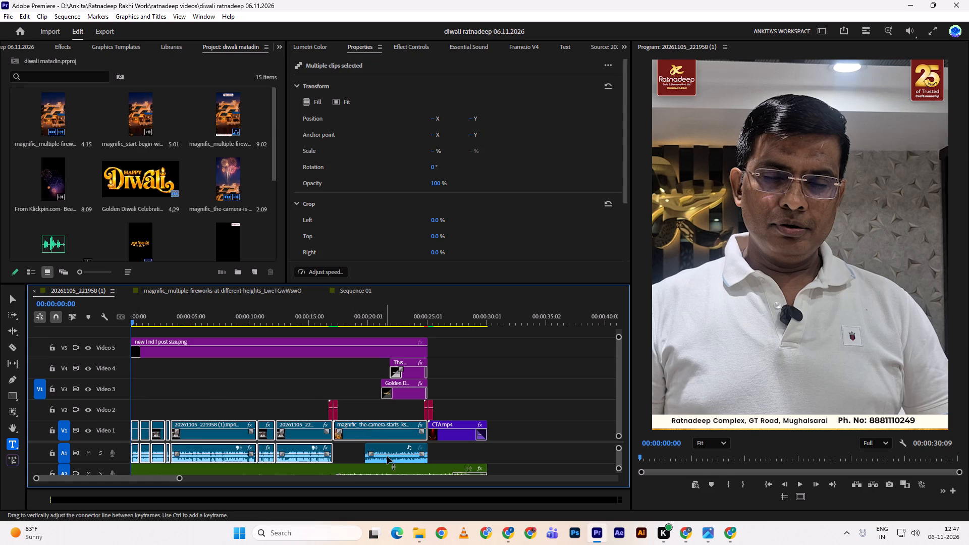
shift+click(377, 446)
right_click(377, 446)
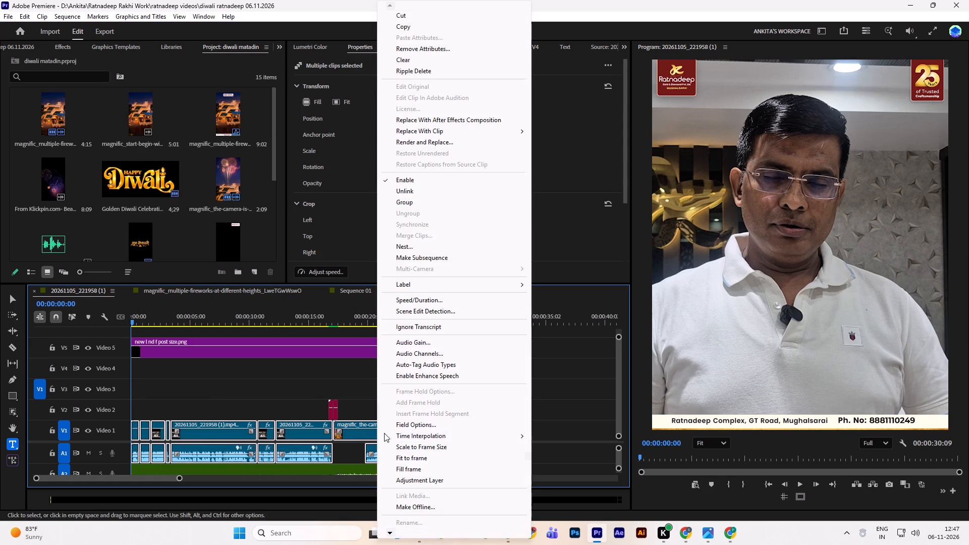
click(418, 250)
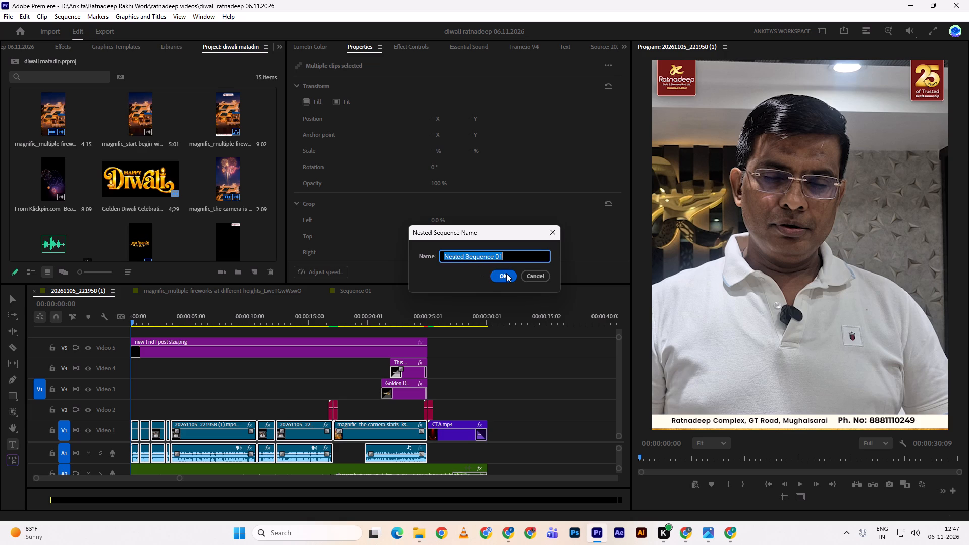
click(506, 273)
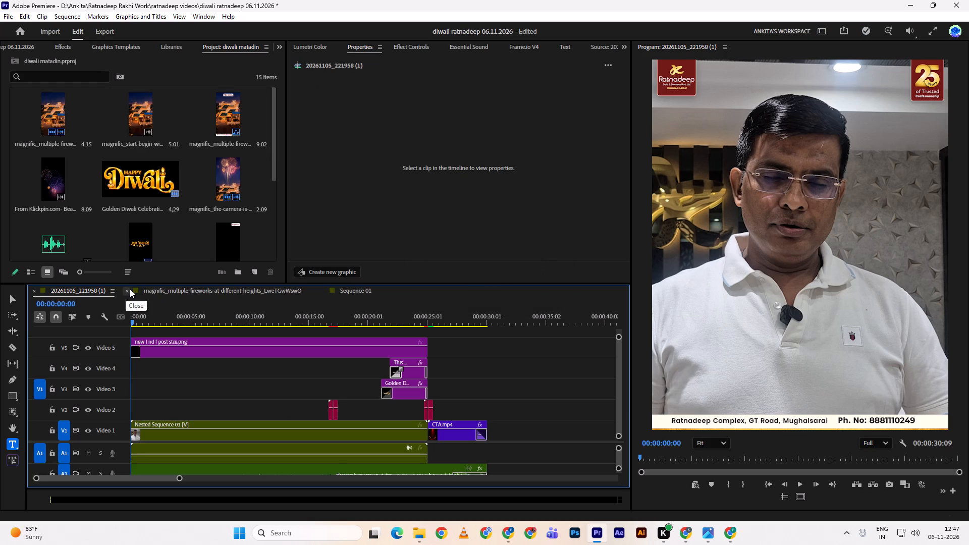
Close the multiple-fireworks sequence and Sequence 01, leaving only the main 20261105_221958 (1) sequence open in the timeline.
double_click(130, 289)
Play the opening of the main sequence to check the nested speaker footage, and return the playhead to the start.
key(space)
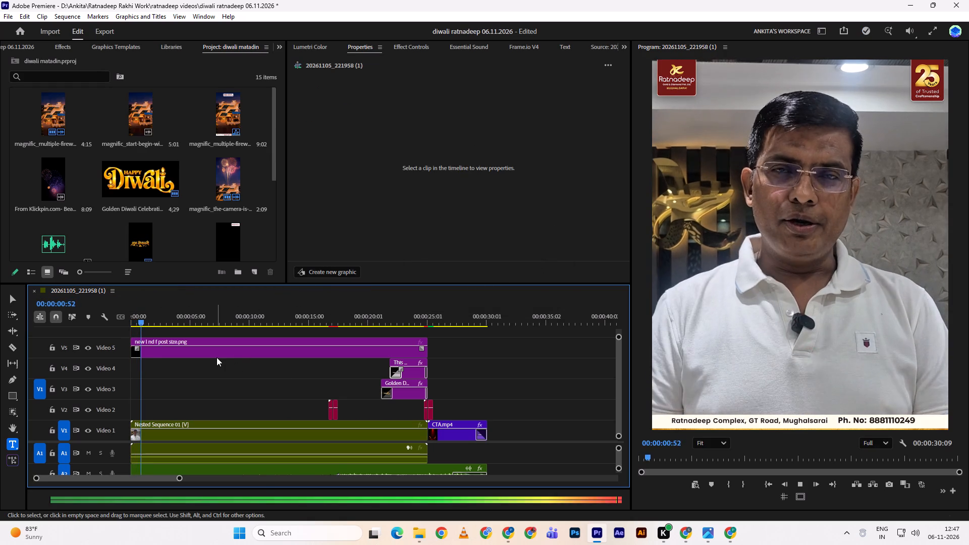
drag(151, 326, 81, 316)
key(space)
drag(153, 322, 101, 314)
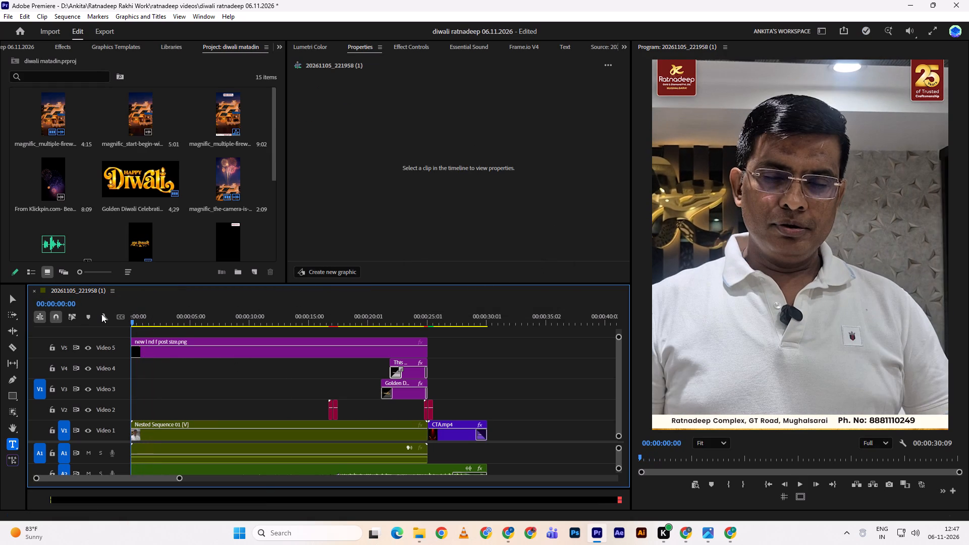
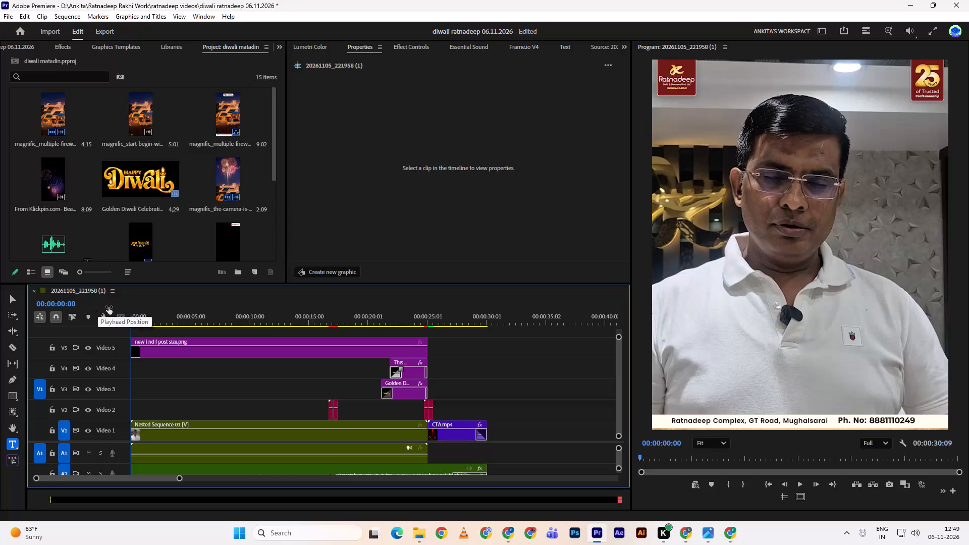
Play the opening seconds of the main sequence and replay them from the start to check the nested speaker footage.
key(space)
key(space)
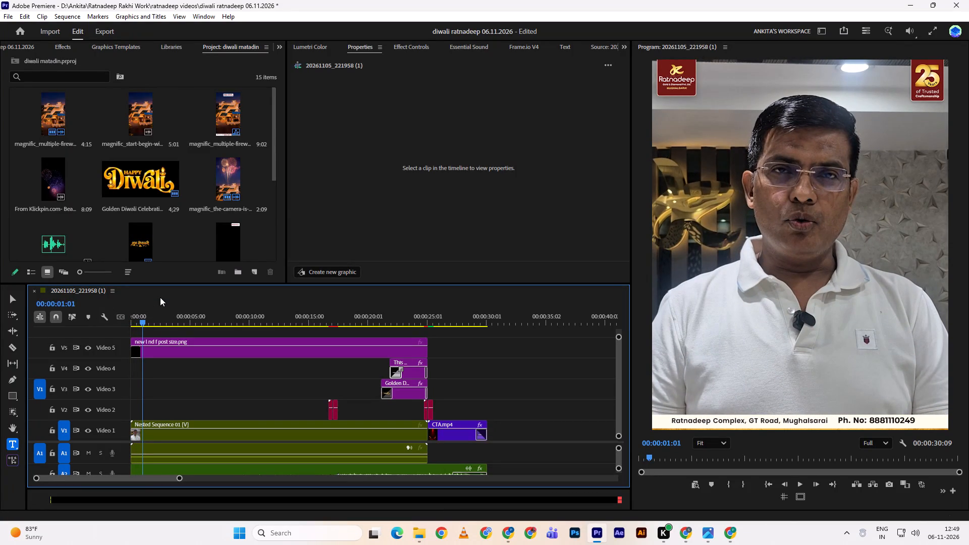
key(space)
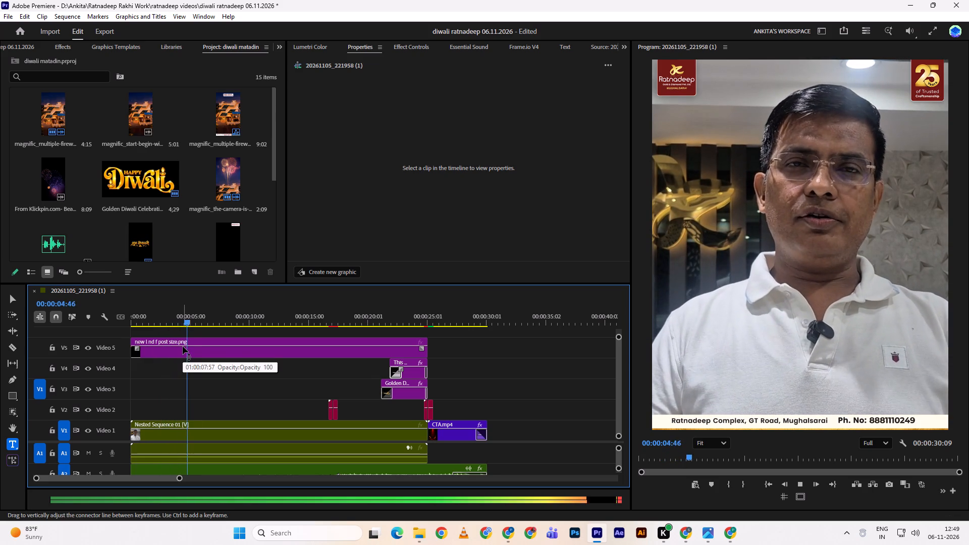
key(space)
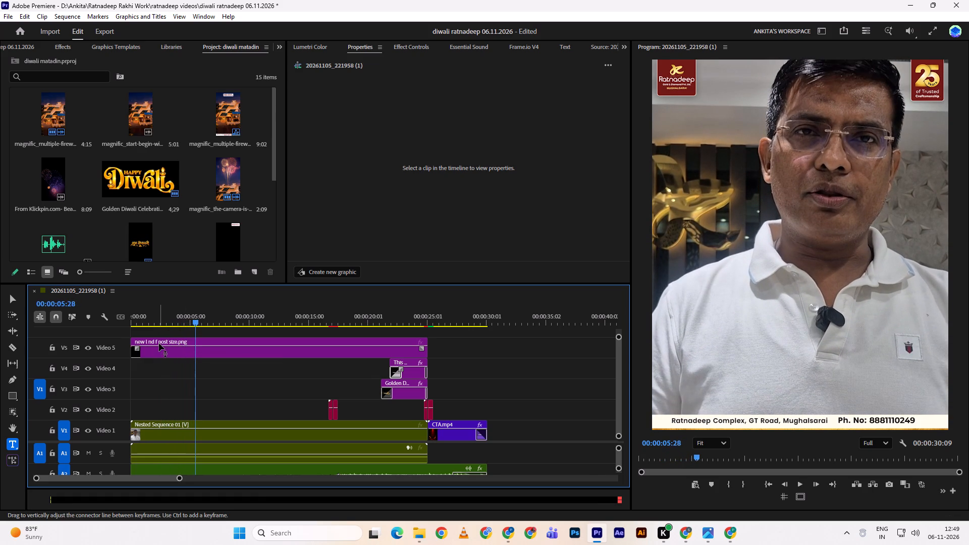
drag(150, 322, 77, 306)
key(space)
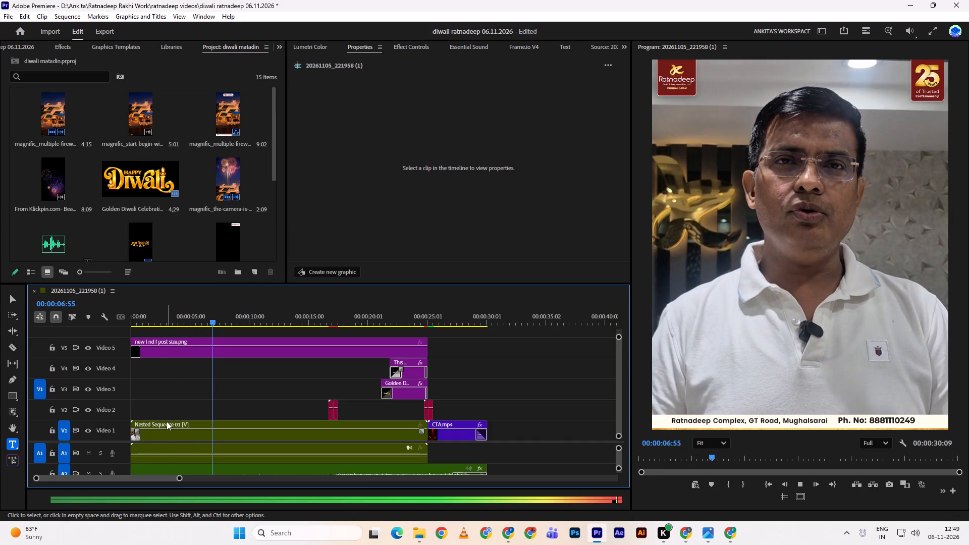
Inspect the nested sequence's Lumetri Color basic correction settings and the Diwali greeting entry in the graphics text list.
click(177, 429)
key(space)
double_click(305, 45)
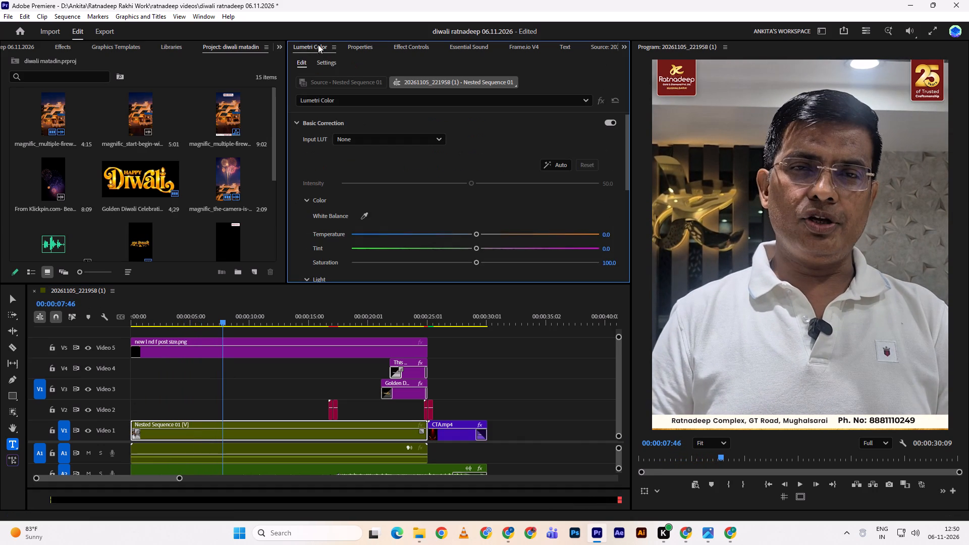
scroll(321, 44, up, 2)
scroll(326, 42, down, 5)
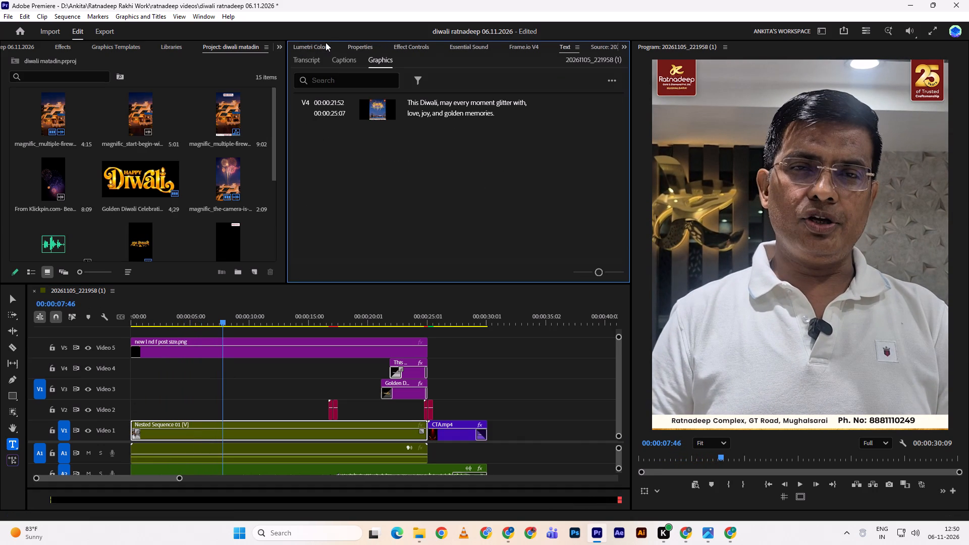
click(607, 42)
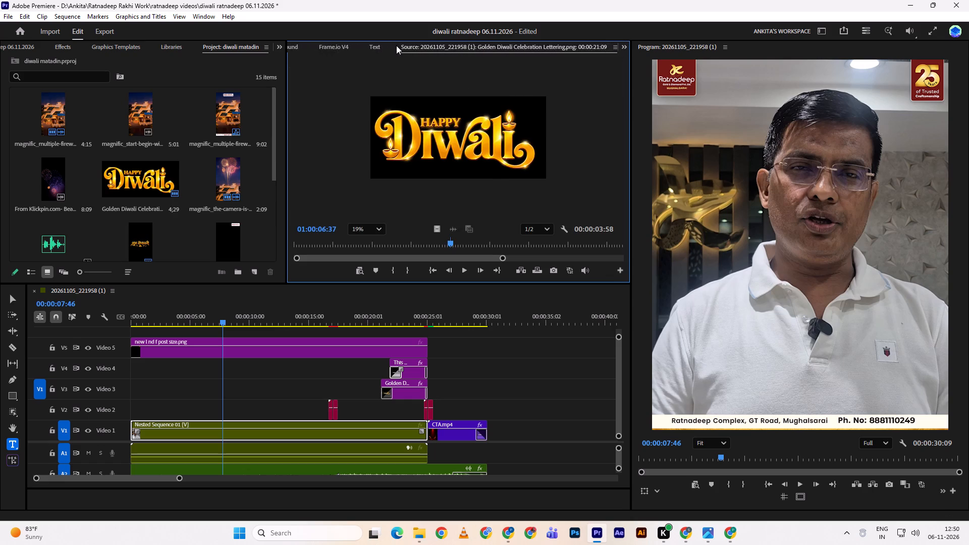
click(396, 45)
click(367, 52)
click(451, 108)
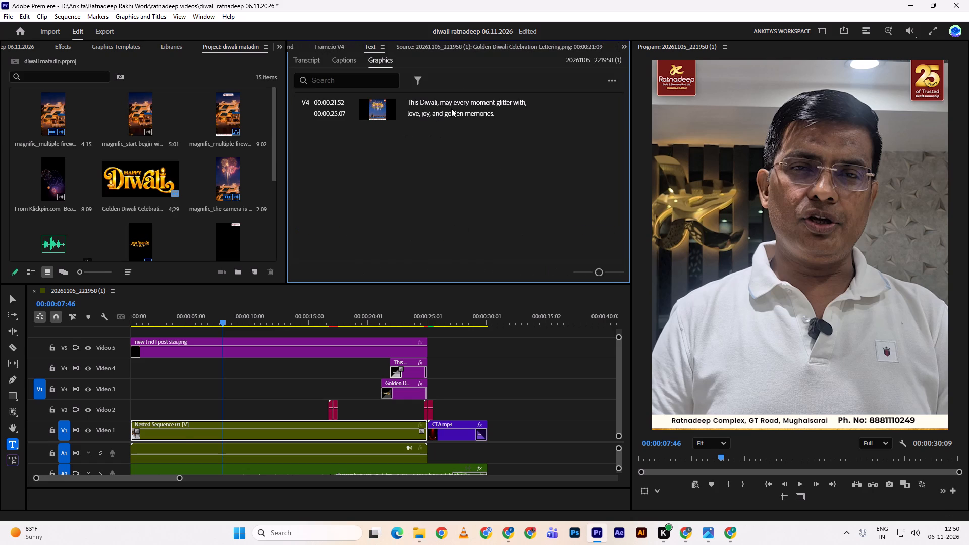
Review the nested speaker footage from about 10 seconds to about 16 seconds.
drag(260, 313, 254, 313)
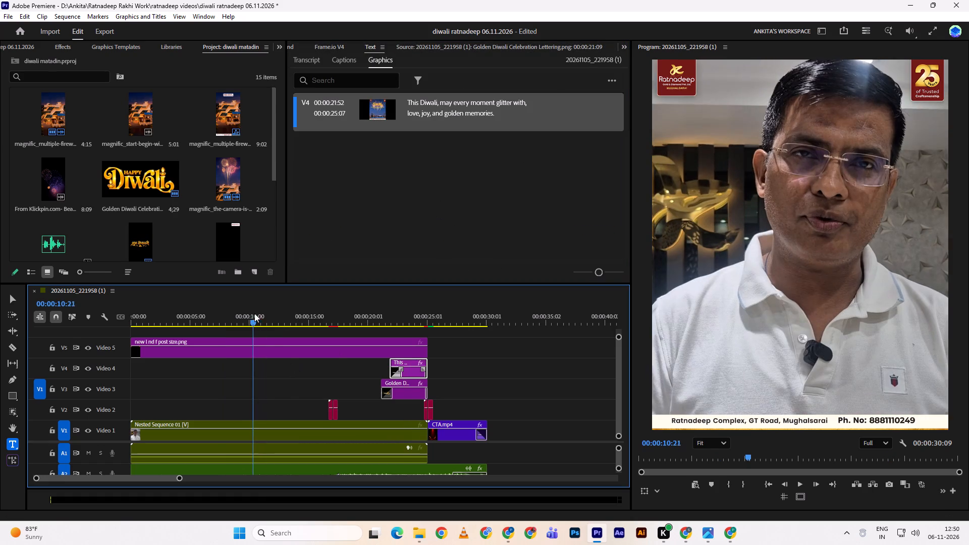
drag(254, 313, 253, 314)
click(304, 433)
right_click(304, 433)
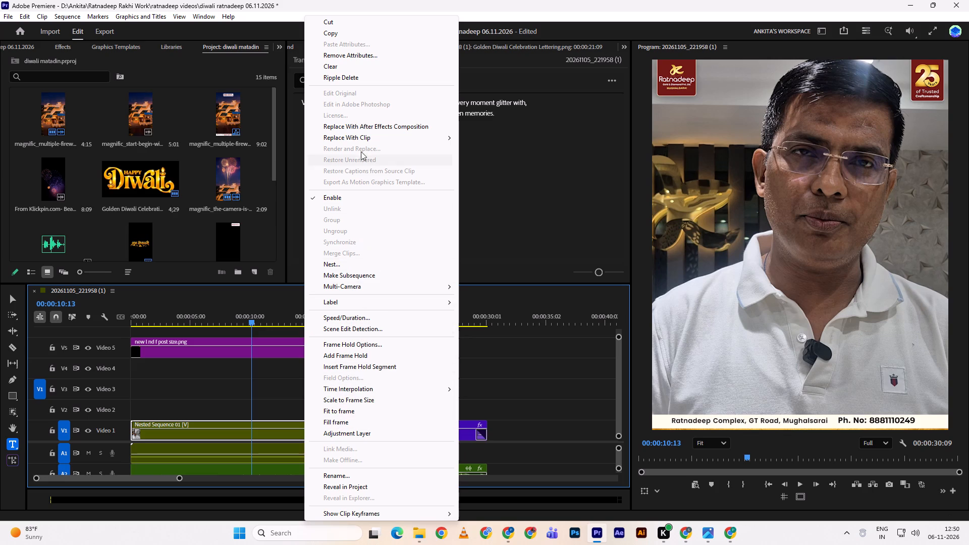
click(526, 331)
key(space)
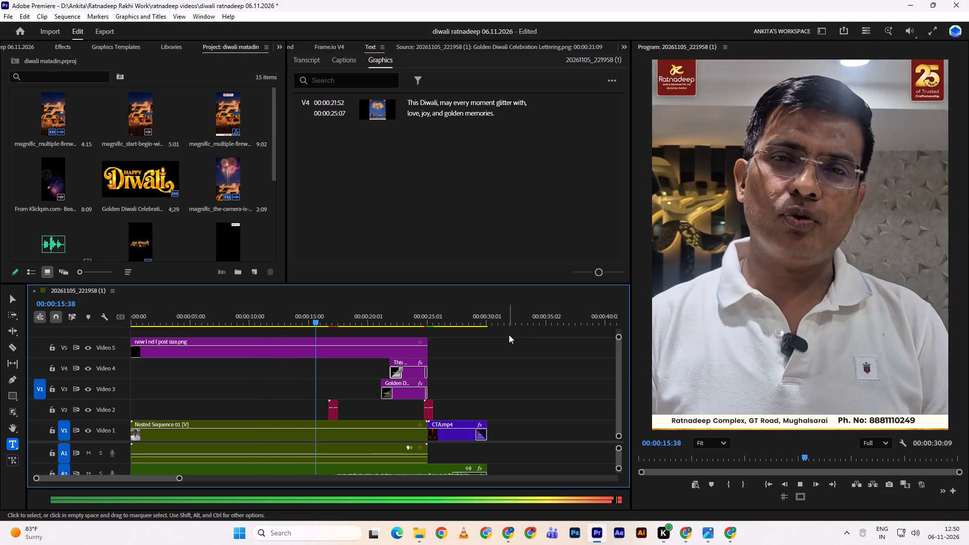
key(space)
Undo the nesting of the speaker and fireworks clips on Video 1, and save the project.
key(ctrl+z)
key(space)
key(space)
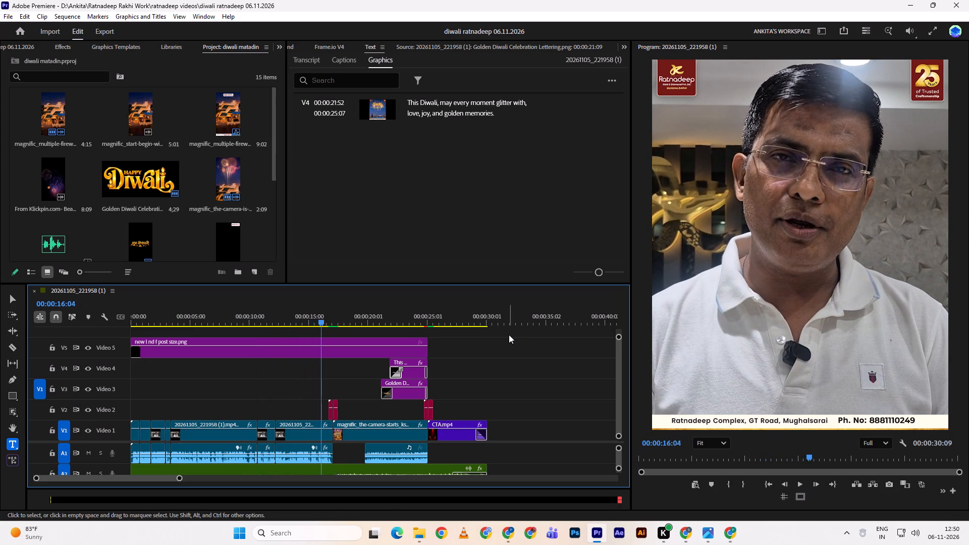
key(ctrl+s)
key(ctrl+s)
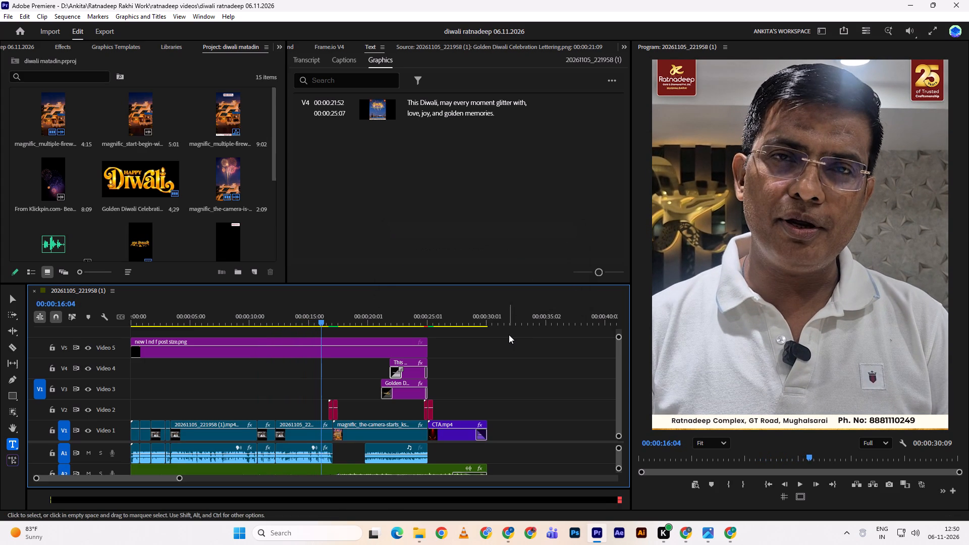
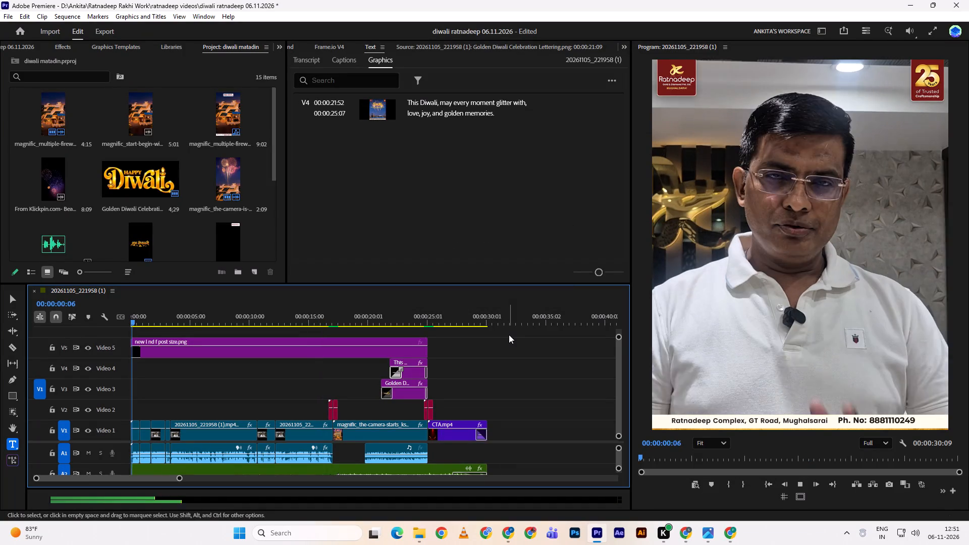
Play the sequence, replaying the opening speaker cuts from the start, and watch through to the Happy Diwali lettering at about 21 seconds.
key(space)
key(space)
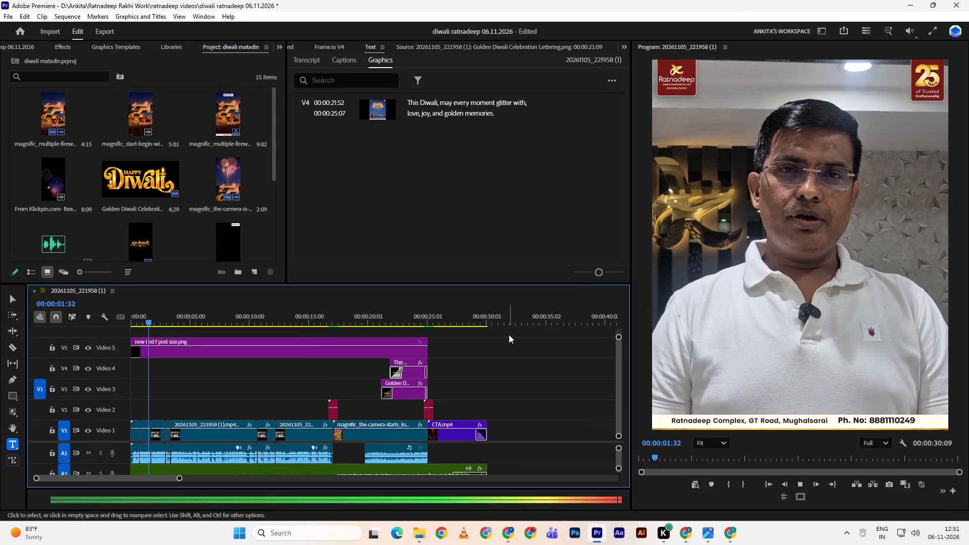
key(space)
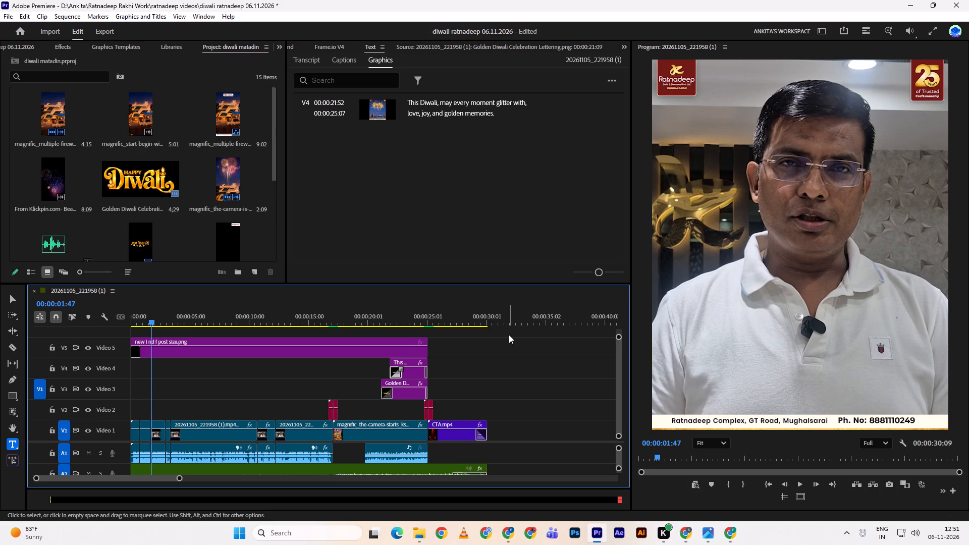
key(space)
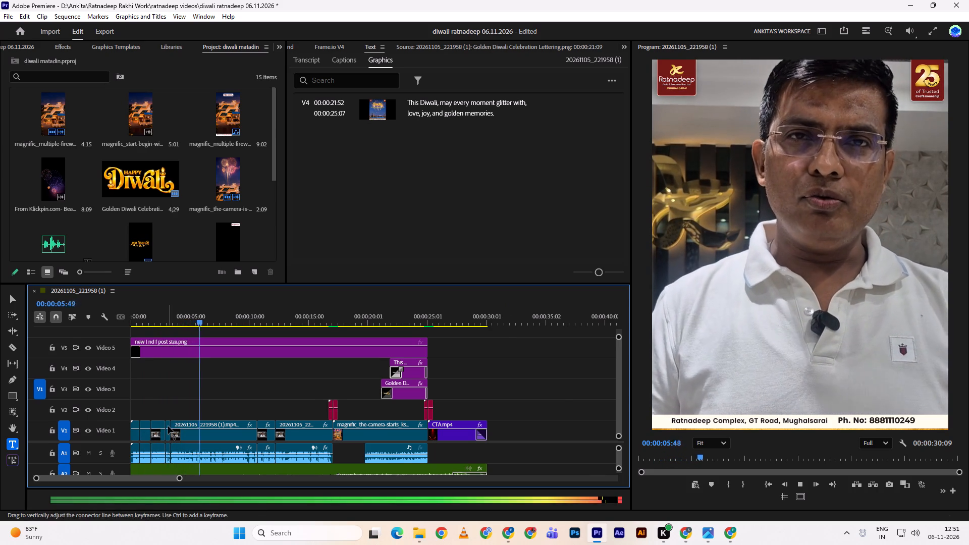
alt+scroll(168, 426, up, 12)
scroll(179, 422, up, 17)
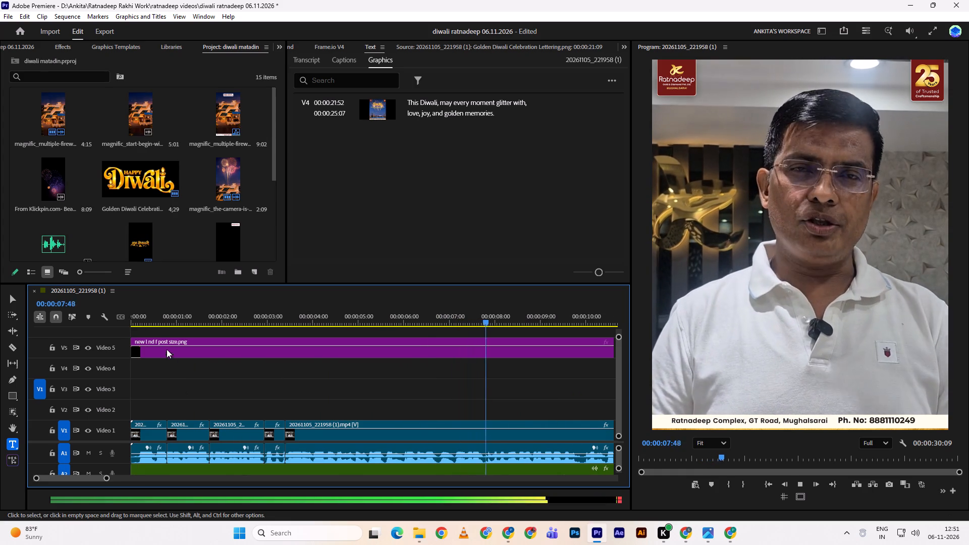
drag(152, 311, 127, 318)
key(space)
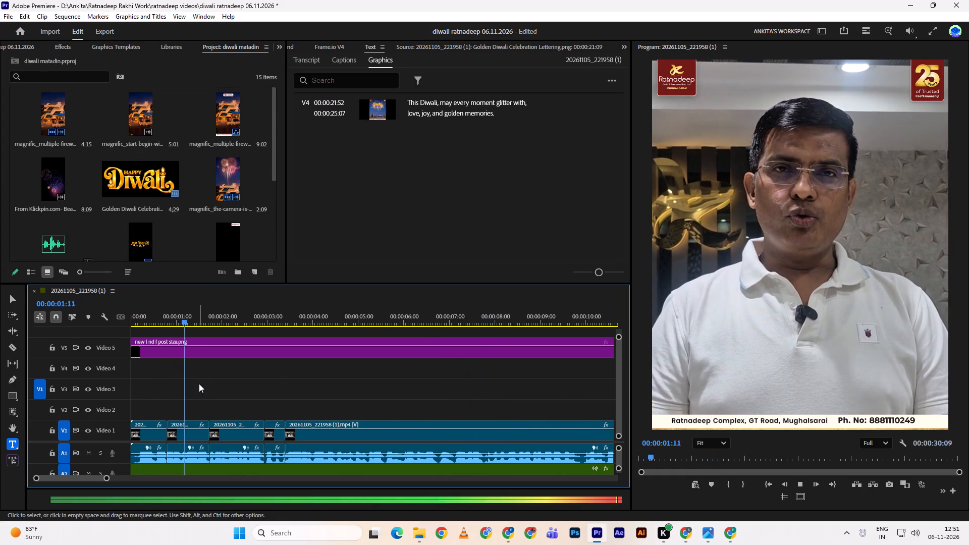
key(space)
key(space)
key(space)
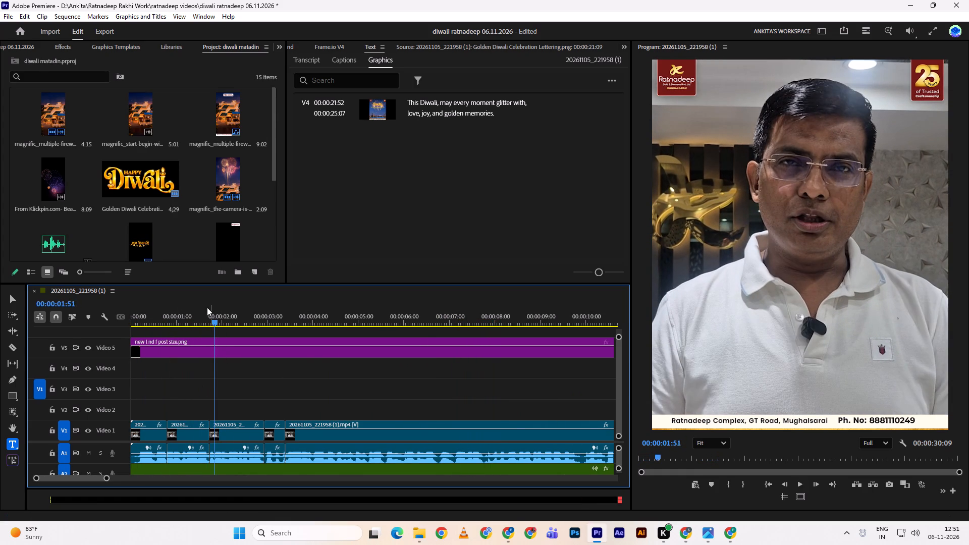
drag(207, 307, 198, 305)
key(space)
key(space)
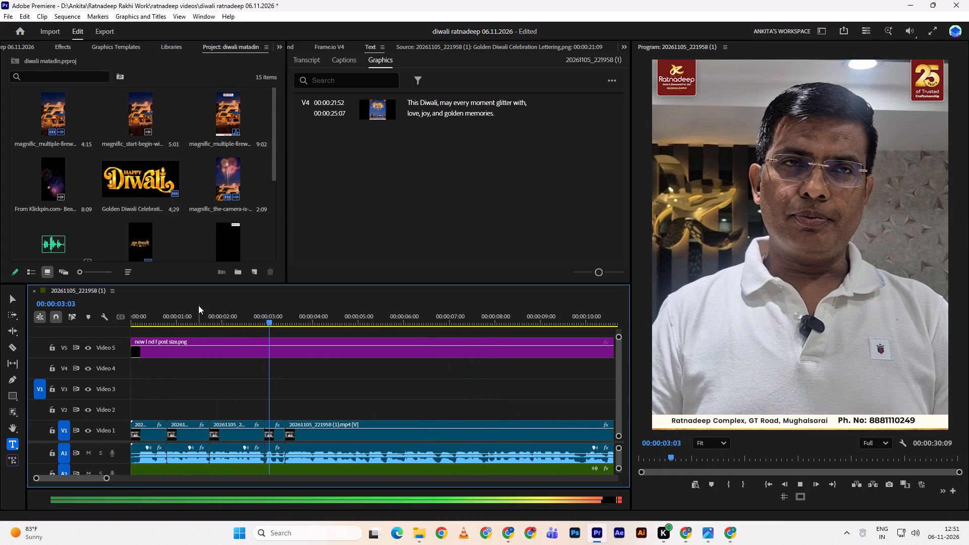
key(space)
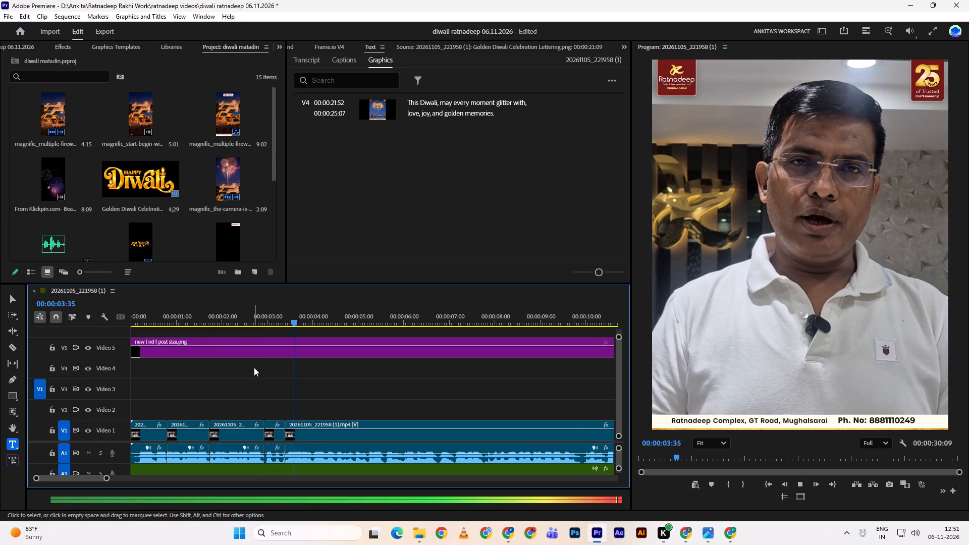
alt+scroll(254, 367, down, 13)
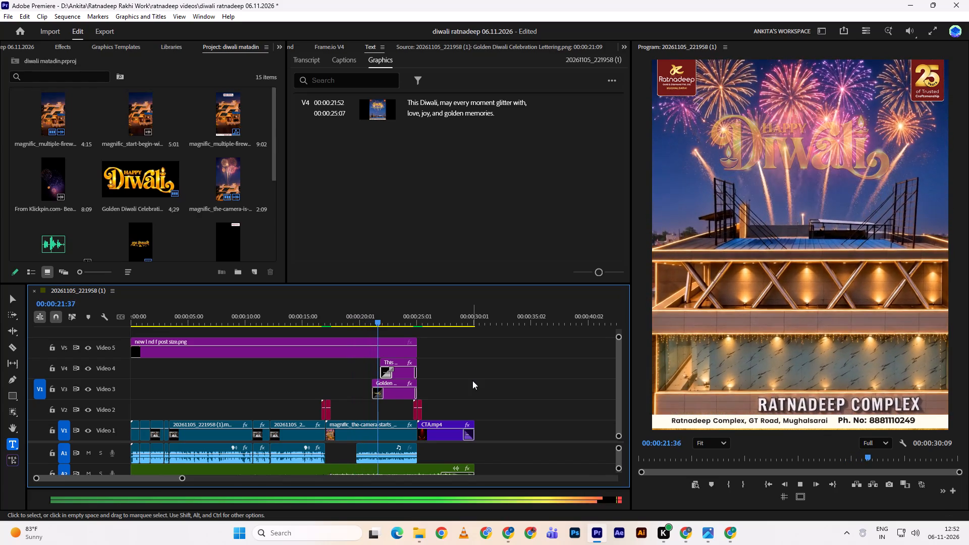
key(space)
Trim the start of the fireworks clip's audio on Audio 1 to about 00:00:20:07.
drag(366, 320, 351, 325)
click(351, 325)
key(space)
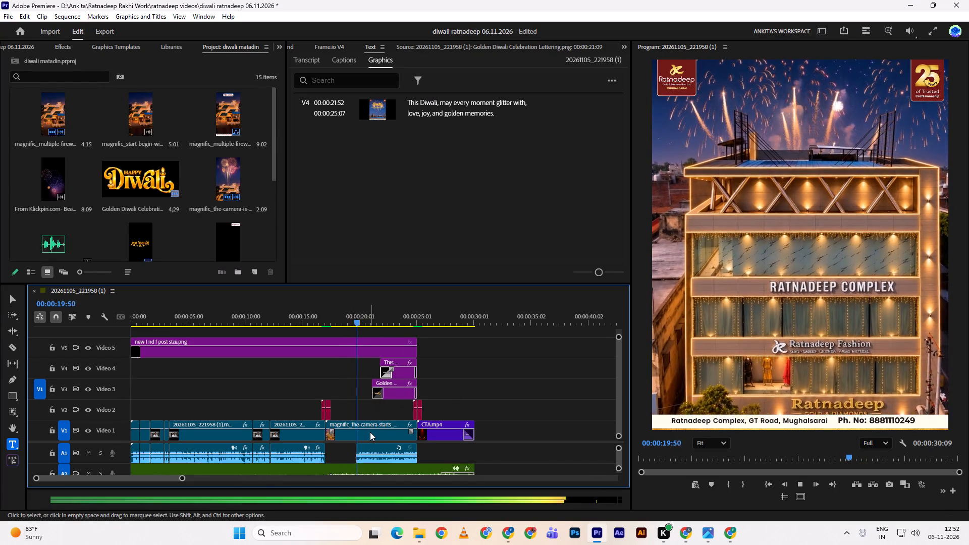
key(space)
click(356, 452)
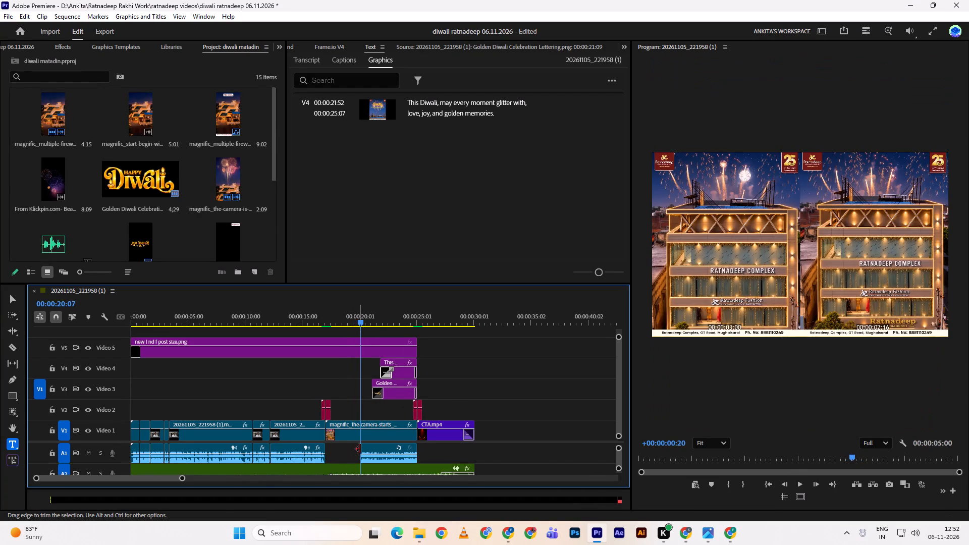
Replay the fireworks ending and lower the fireworks audio clip's volume to -3.8 dB in Essential Sound.
key(space)
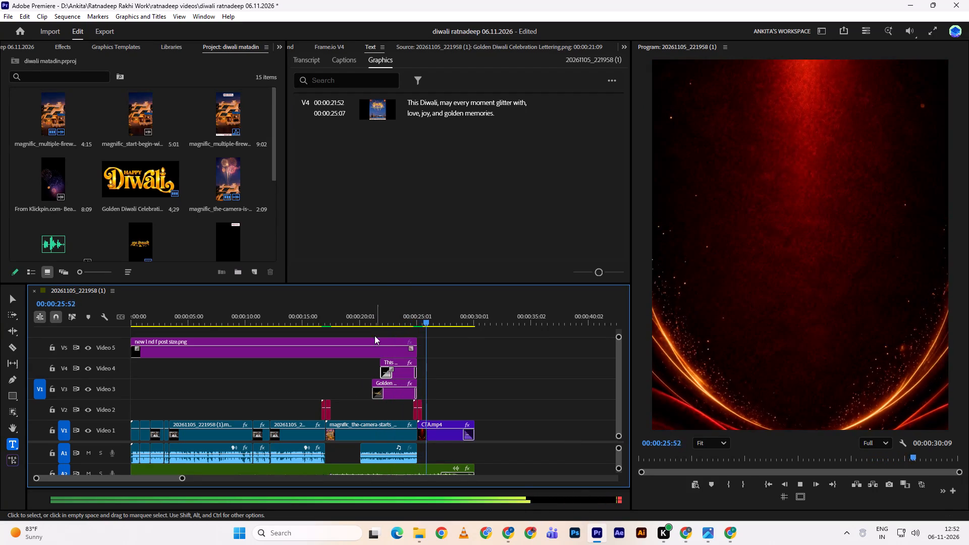
drag(372, 318, 359, 324)
key(space)
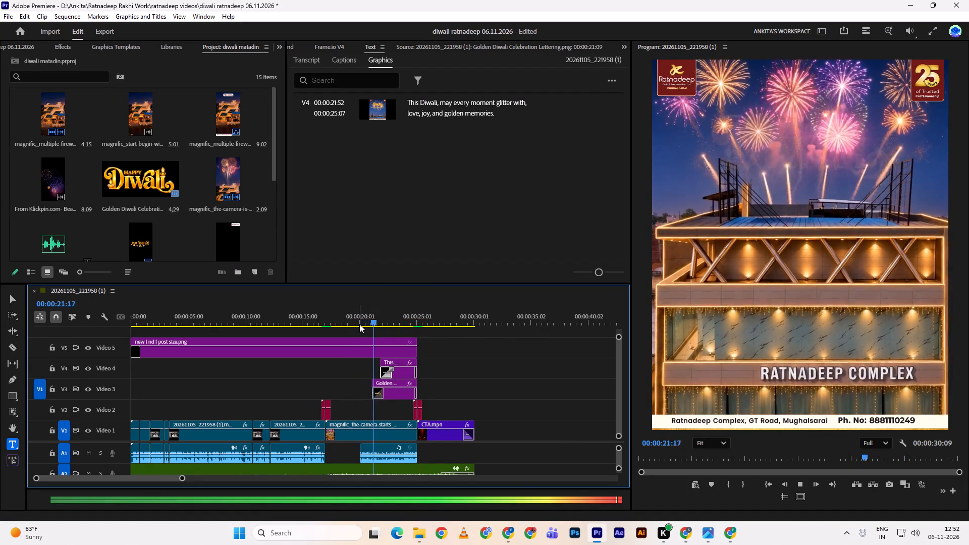
key(space)
click(396, 452)
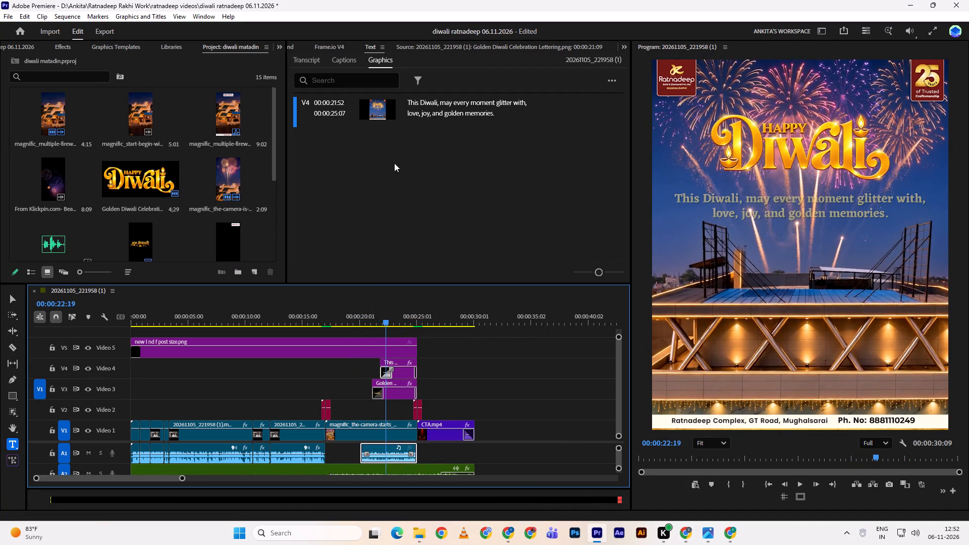
click(294, 43)
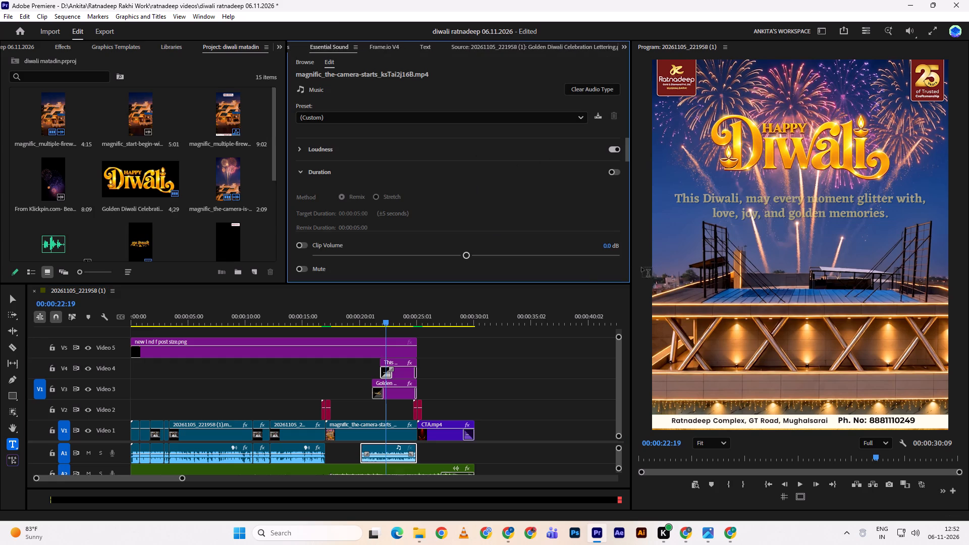
drag(615, 248, 603, 247)
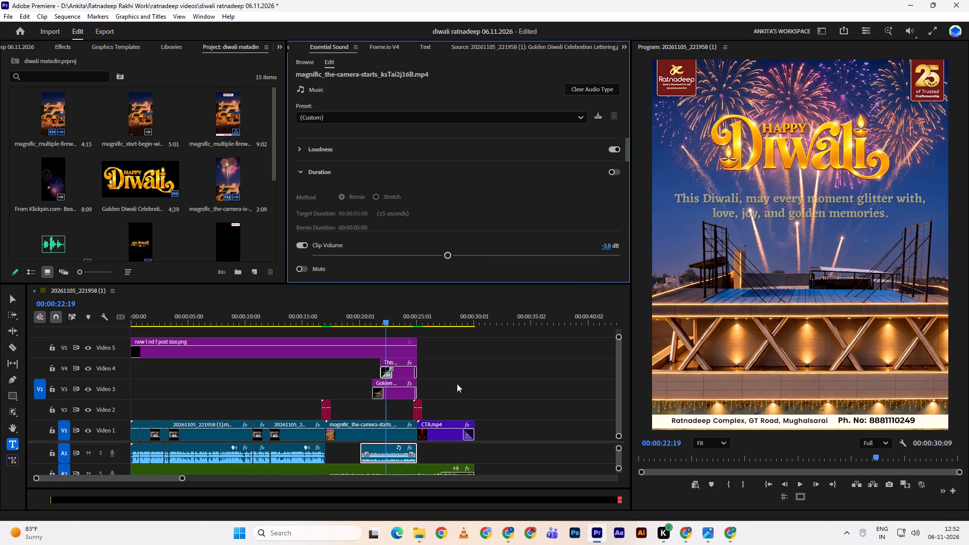
Play the fireworks and greeting section into the CTA clip to check the sound level, and save the project.
click(355, 319)
key(space)
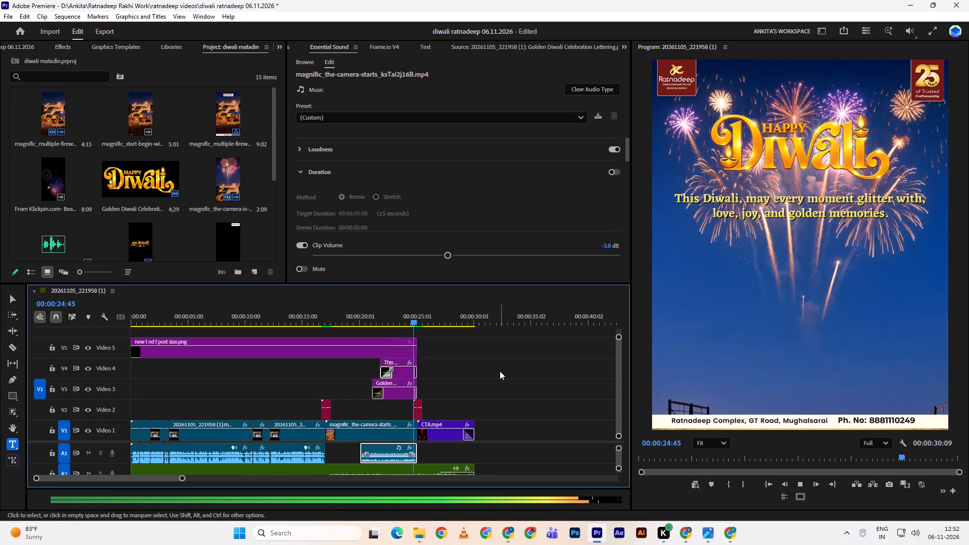
key(space)
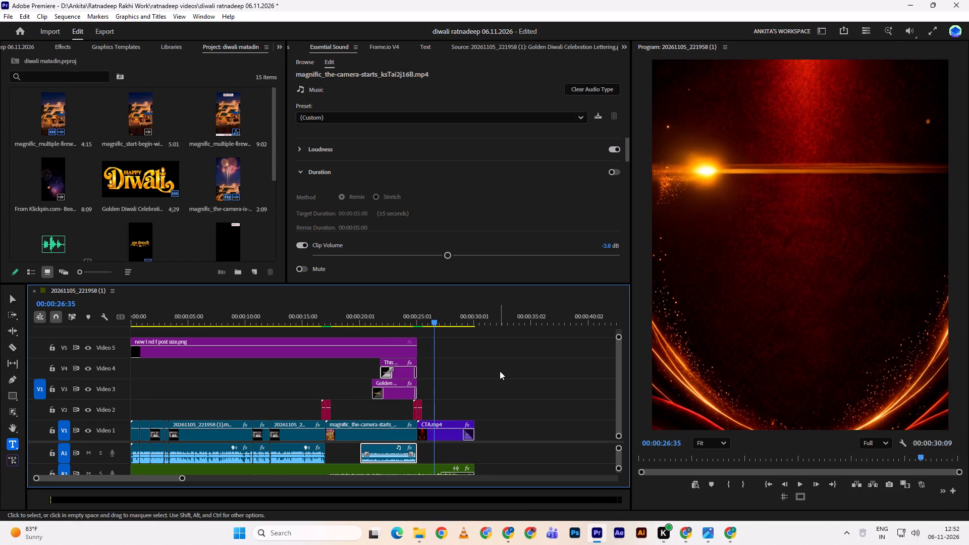
key(ctrl+s)
Open the sequence's export settings and choose the ratnadeep videos folder inside Ratnadeep Rakhi Work as the output location.
key(ctrl+m)
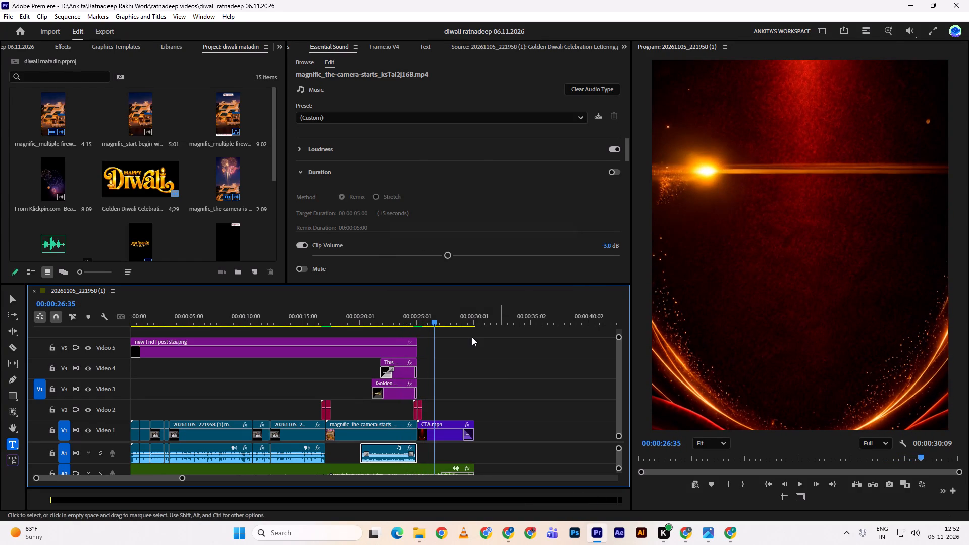
click(277, 102)
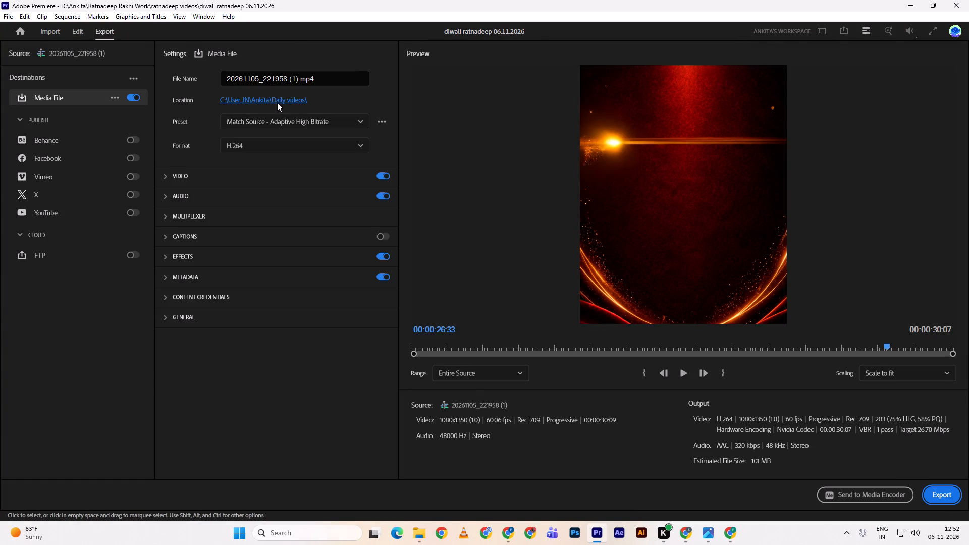
scroll(208, 139, down, 2)
scroll(47, 146, down, 2)
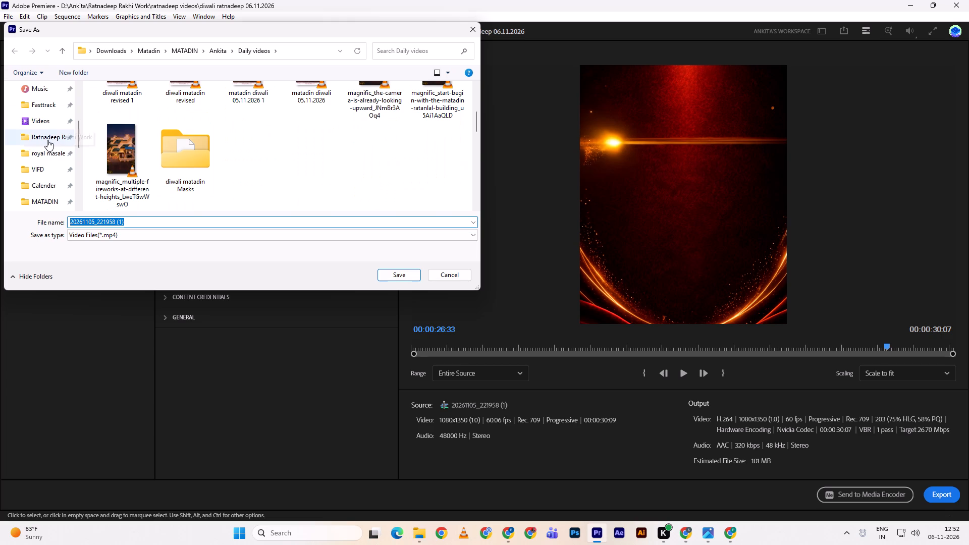
click(47, 140)
scroll(353, 116, down, 1)
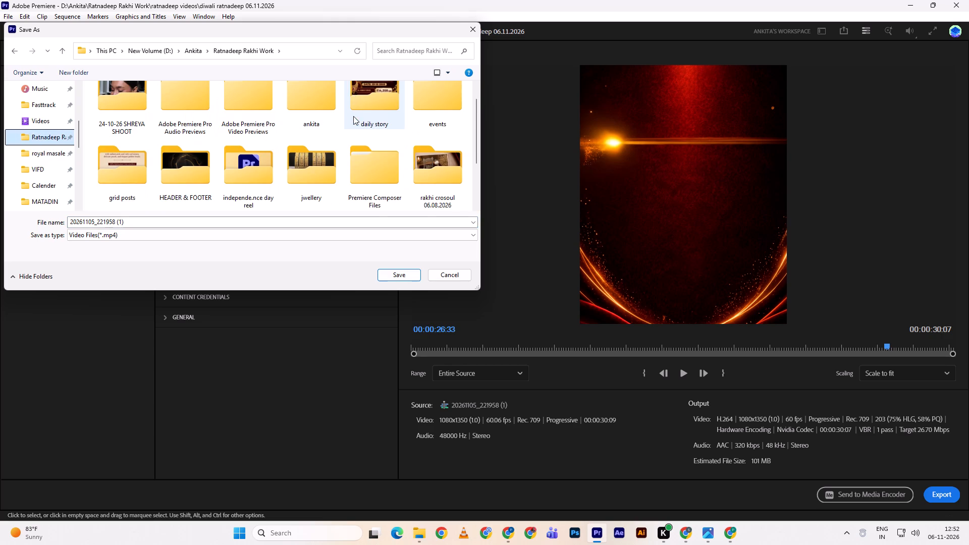
scroll(338, 134, down, 1)
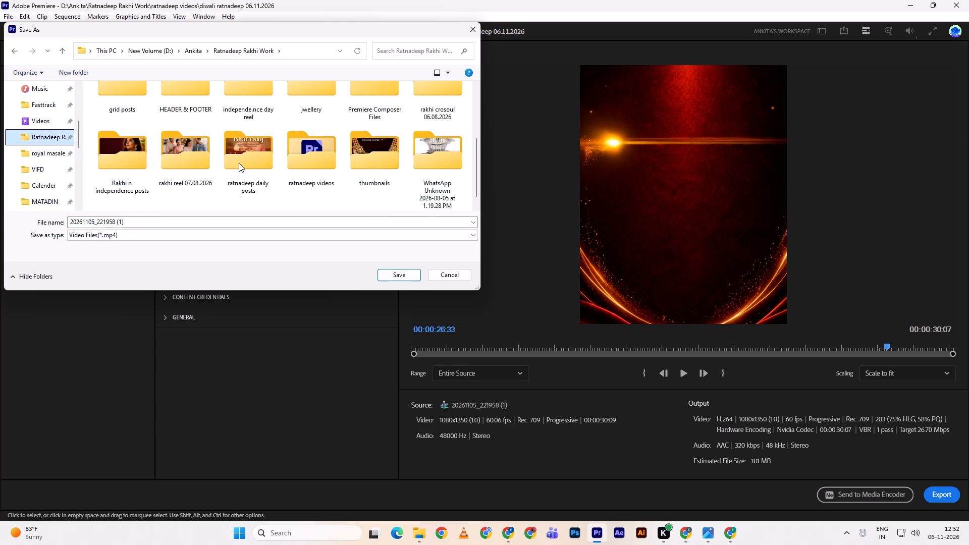
double_click(297, 162)
scroll(297, 162, down, 4)
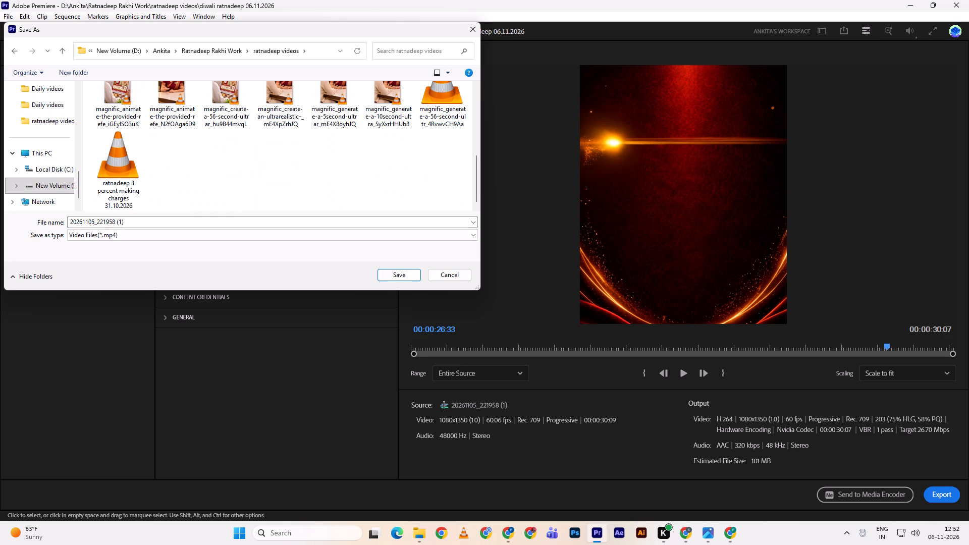
Name the export file ratnadeep diwali wishing 06.11.2026 and save that output name.
click(232, 219)
text(ratnadeeo)
key(BackSpace)
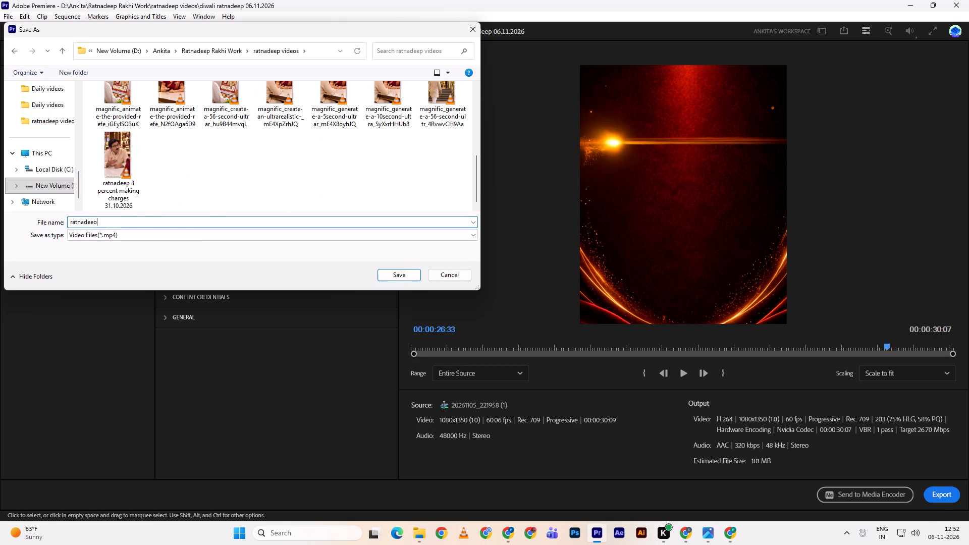
text(p diwali wisho)
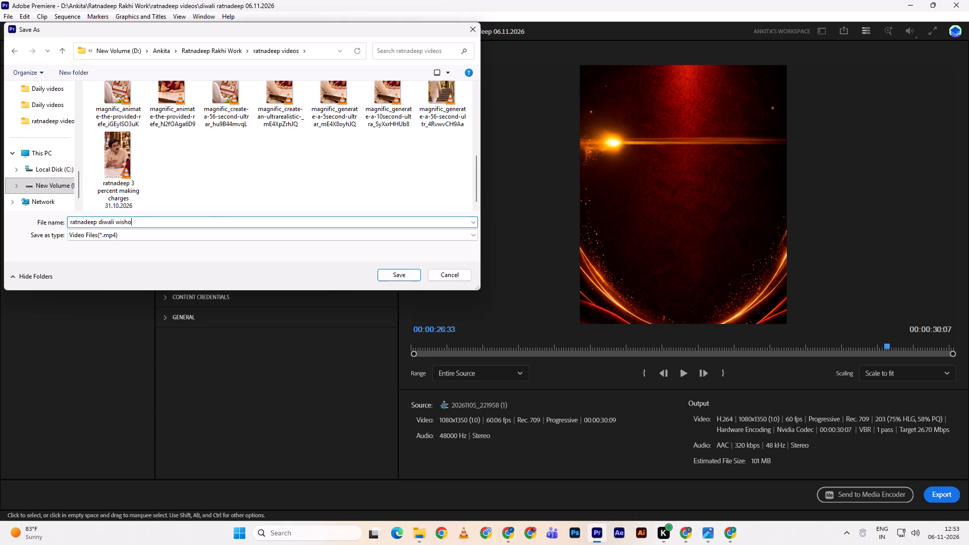
key(BackSpace)
text(ing)
key(space)
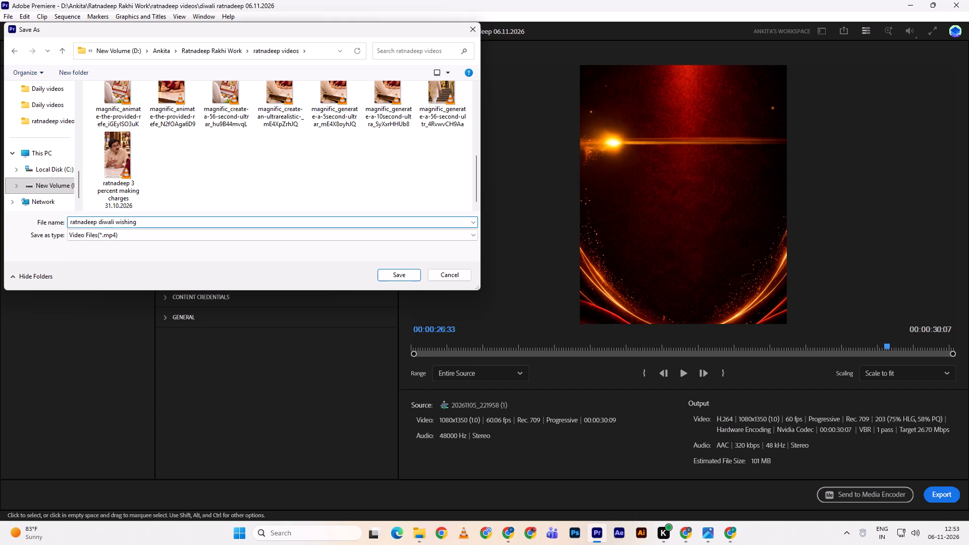
text(06.11.2026)
key(Return)
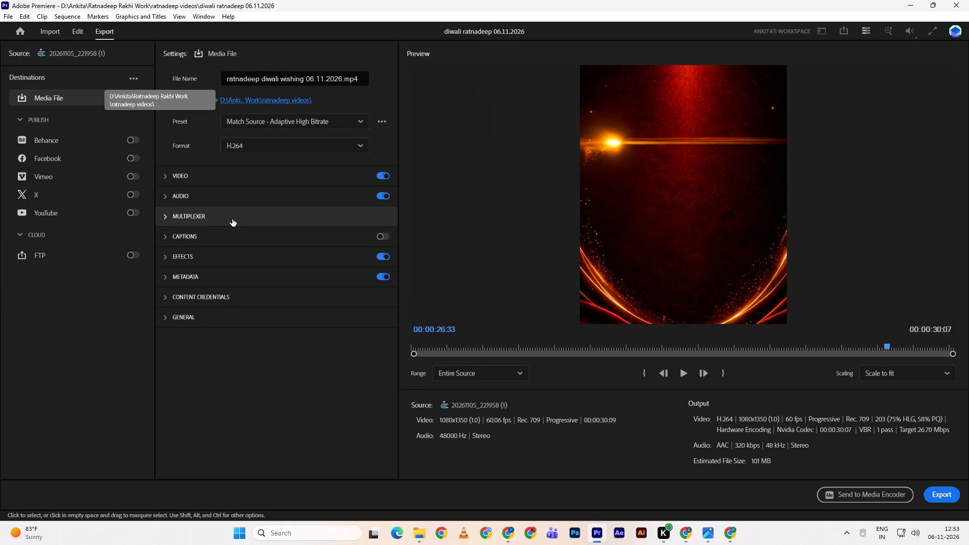
Export the entire sequence as an H.264 video with the Match Source - Adaptive High Bitrate preset.
key(Return)
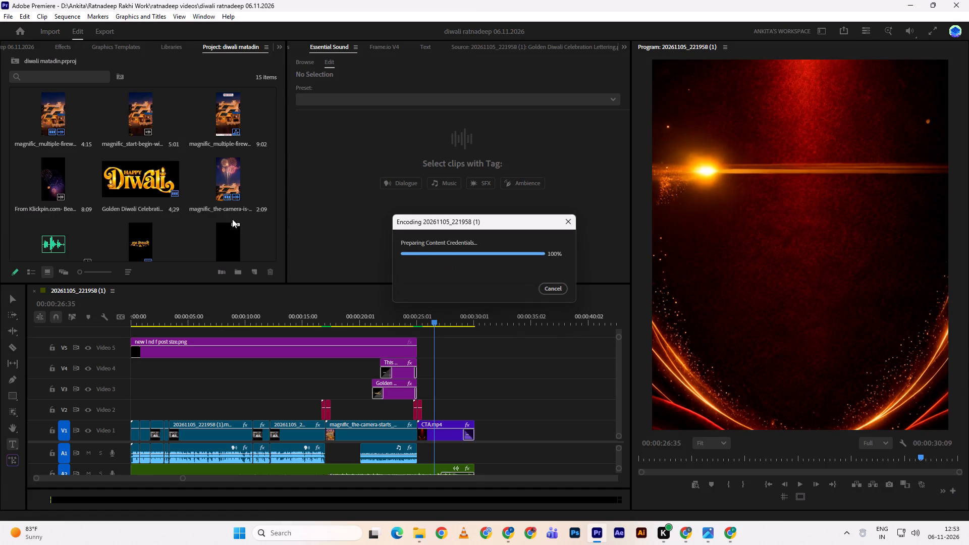